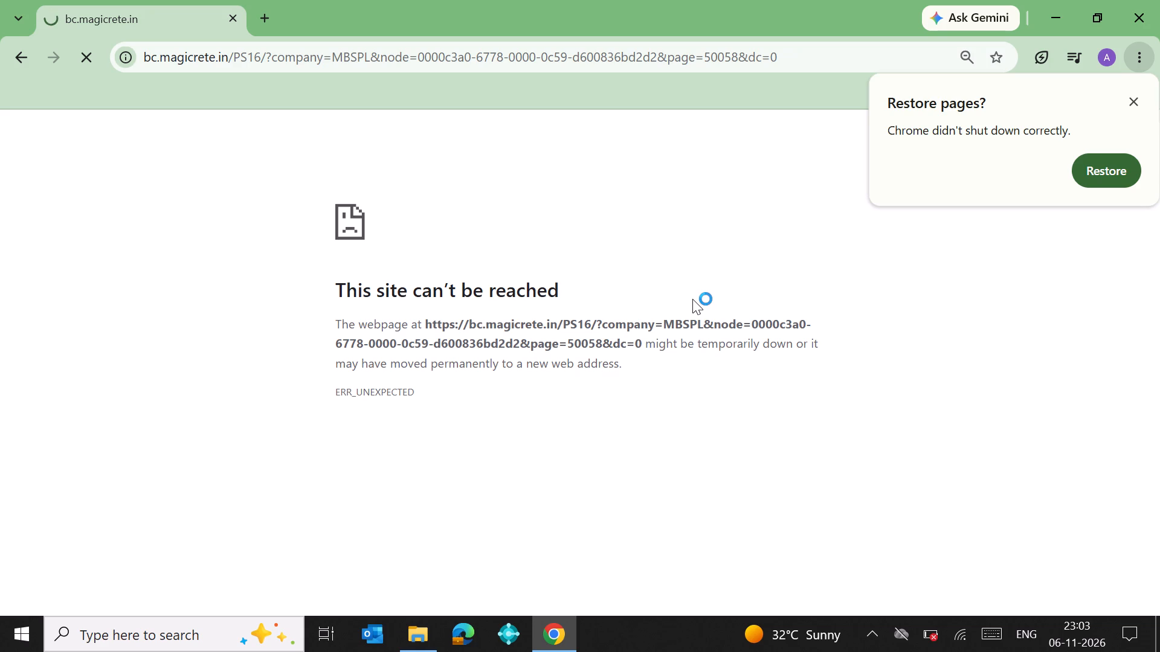
# Disconnect from the current Wi-Fi network and reconnect to it with automatic connection enabled.
pyautogui.click(960, 633)
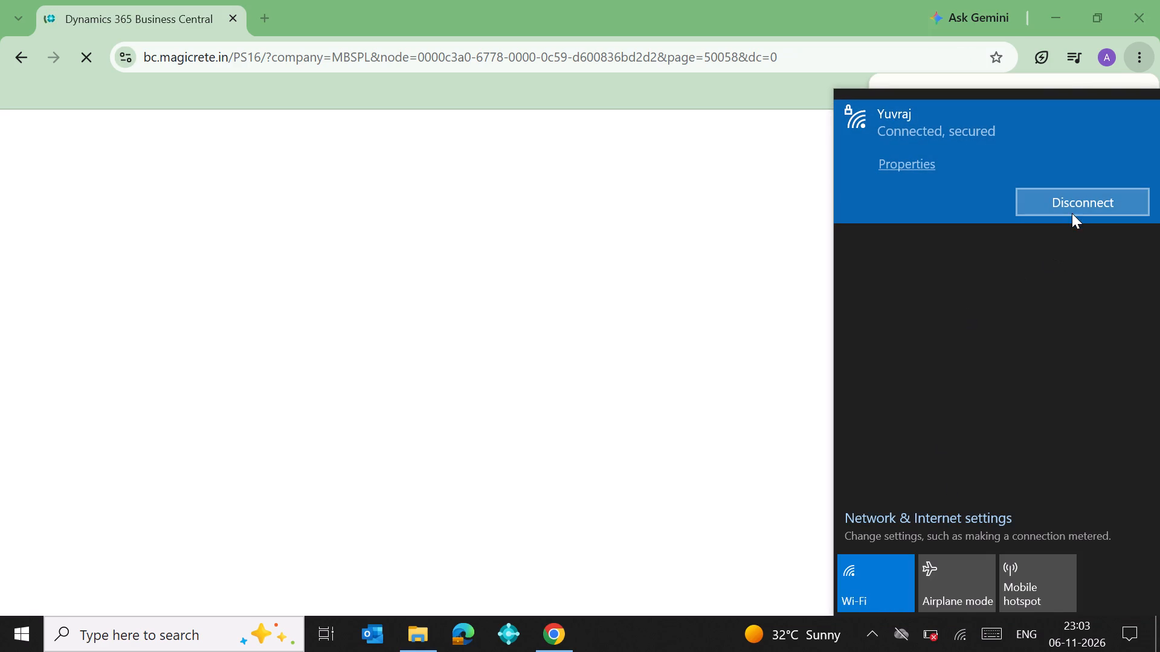
pyautogui.click(1078, 200)
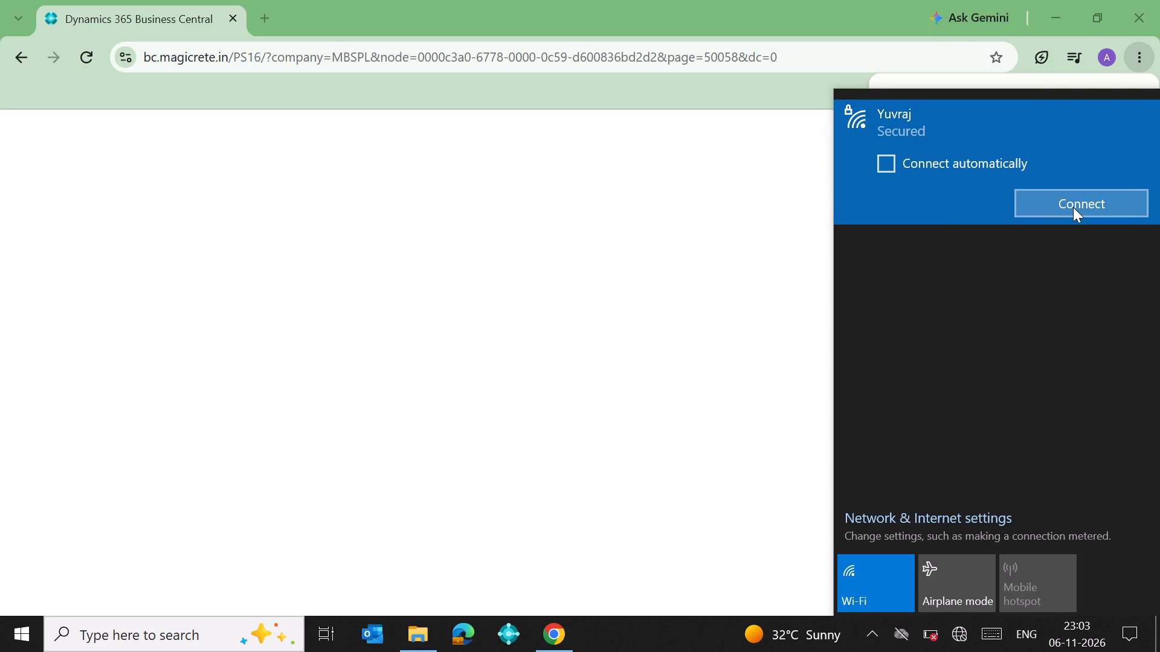
pyautogui.click(890, 162)
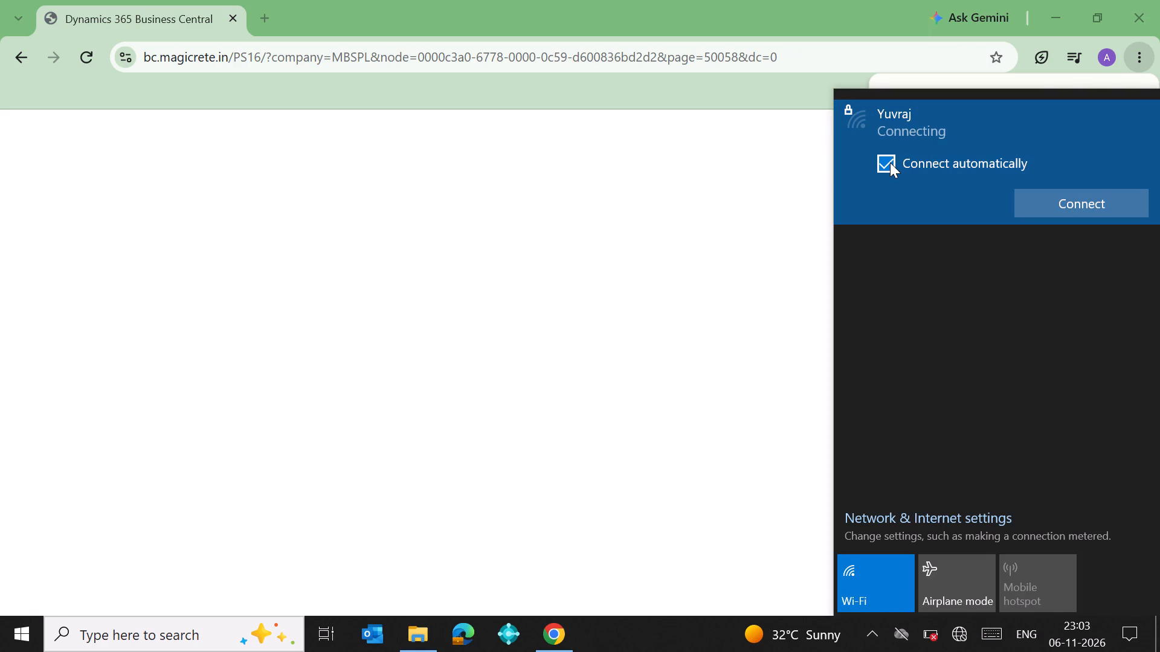
pyautogui.click(1056, 204)
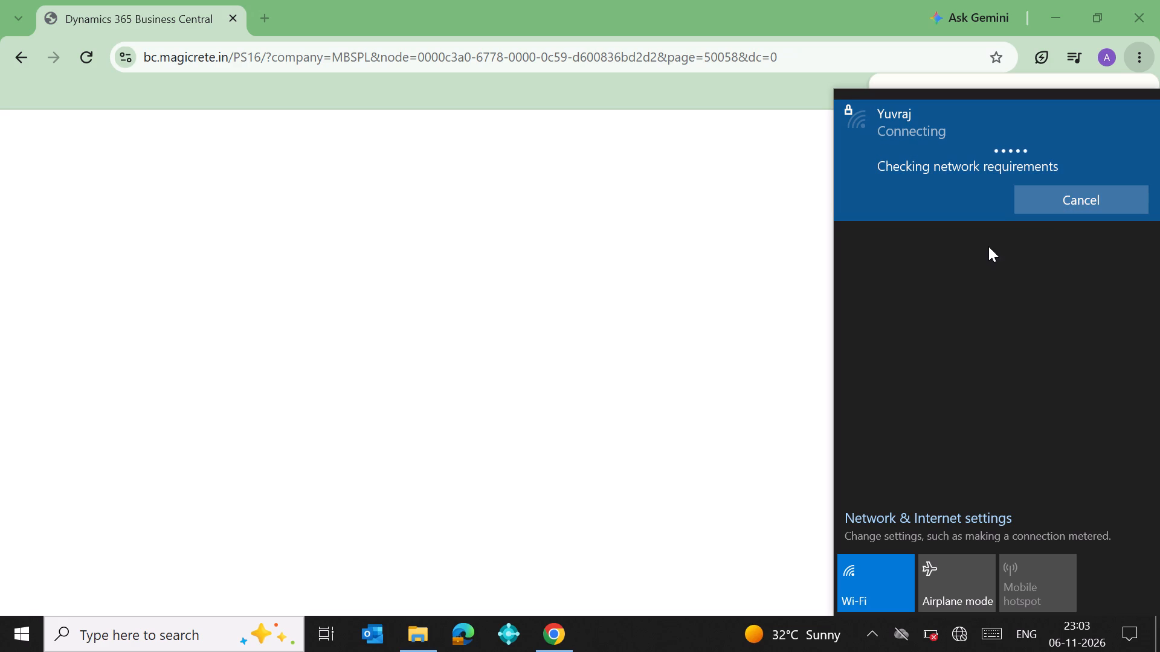
pyautogui.click(779, 269)
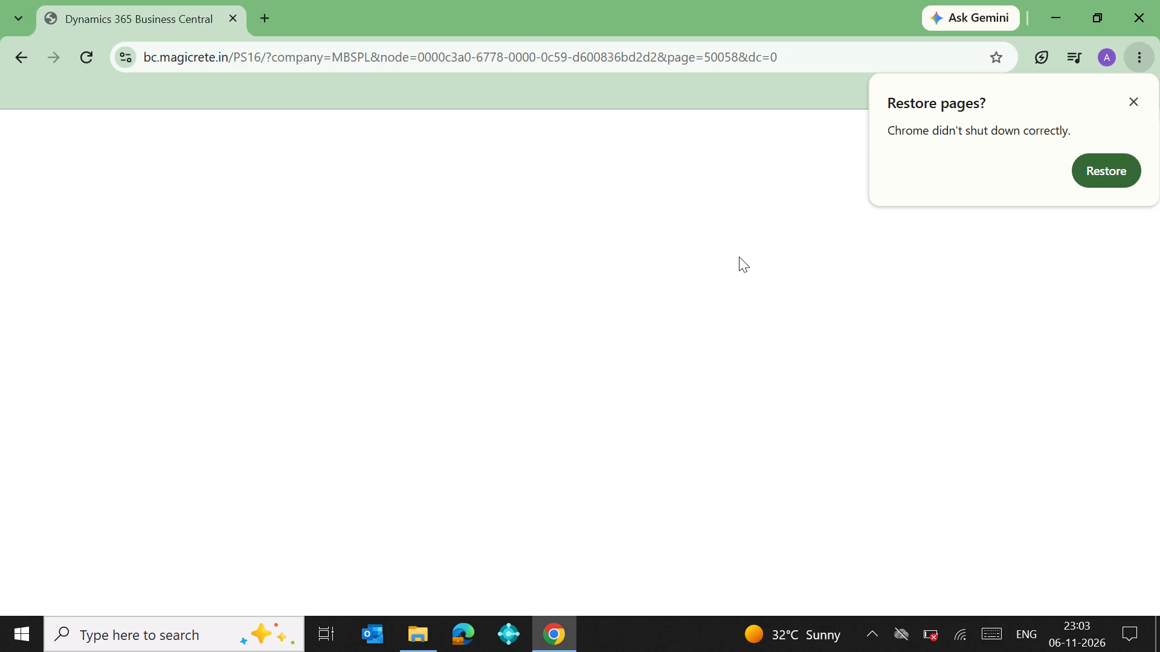
# Close the stalled Business Central page and relaunch Google Chrome from the desktop.
pyautogui.click(229, 19)
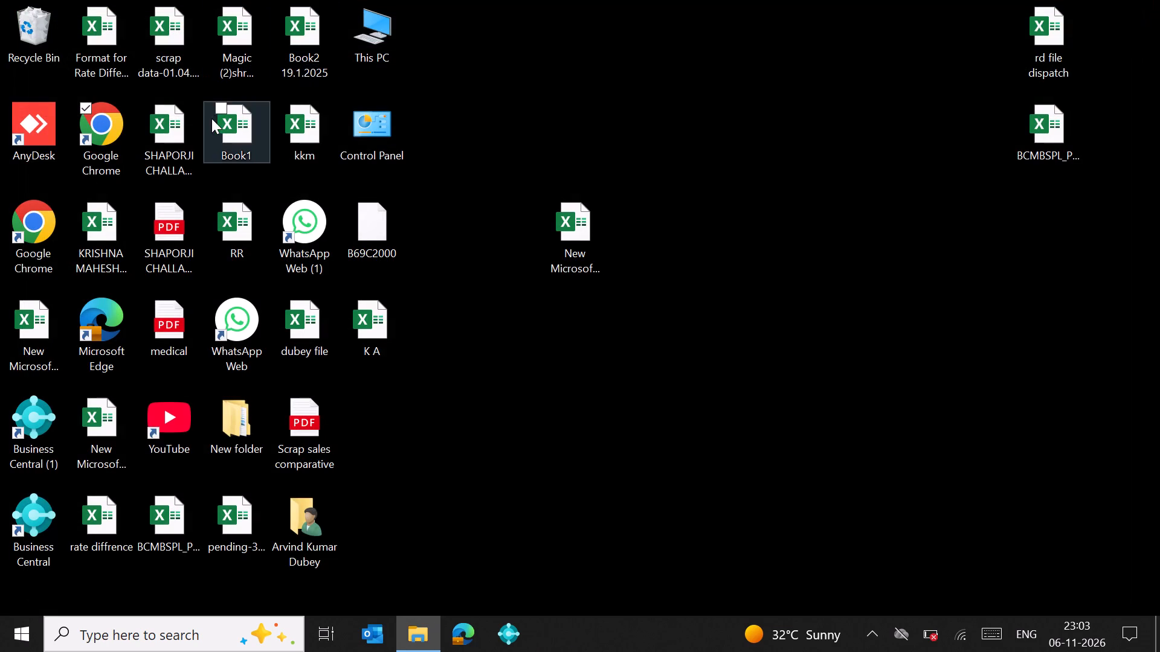
pyautogui.tripleClick(98, 136)
pyautogui.click(98, 136)
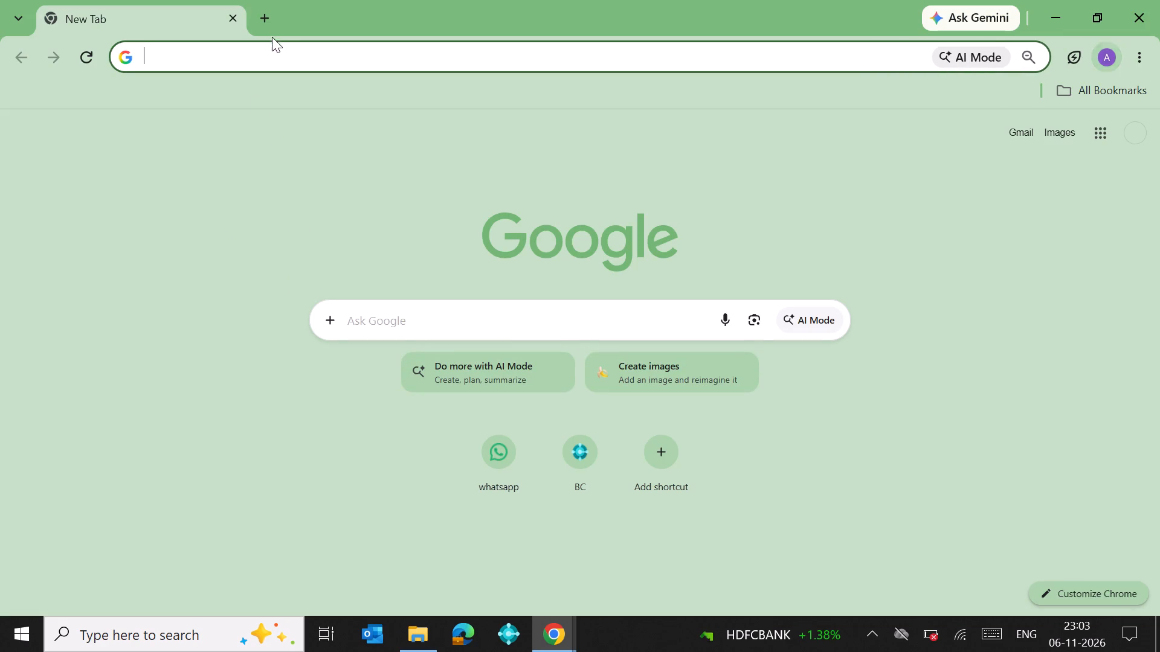
# Open the Dynamics 365 Business Central page on bc.magicrete.in in a new tab and sign in with the saved credentials.
pyautogui.click(265, 18)
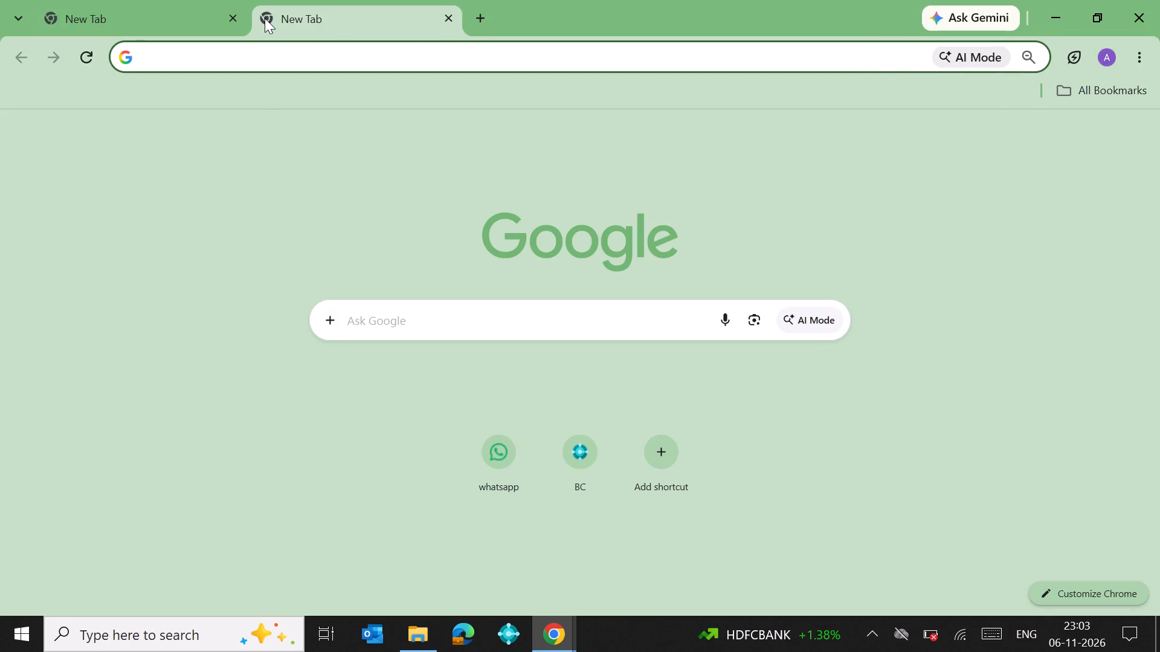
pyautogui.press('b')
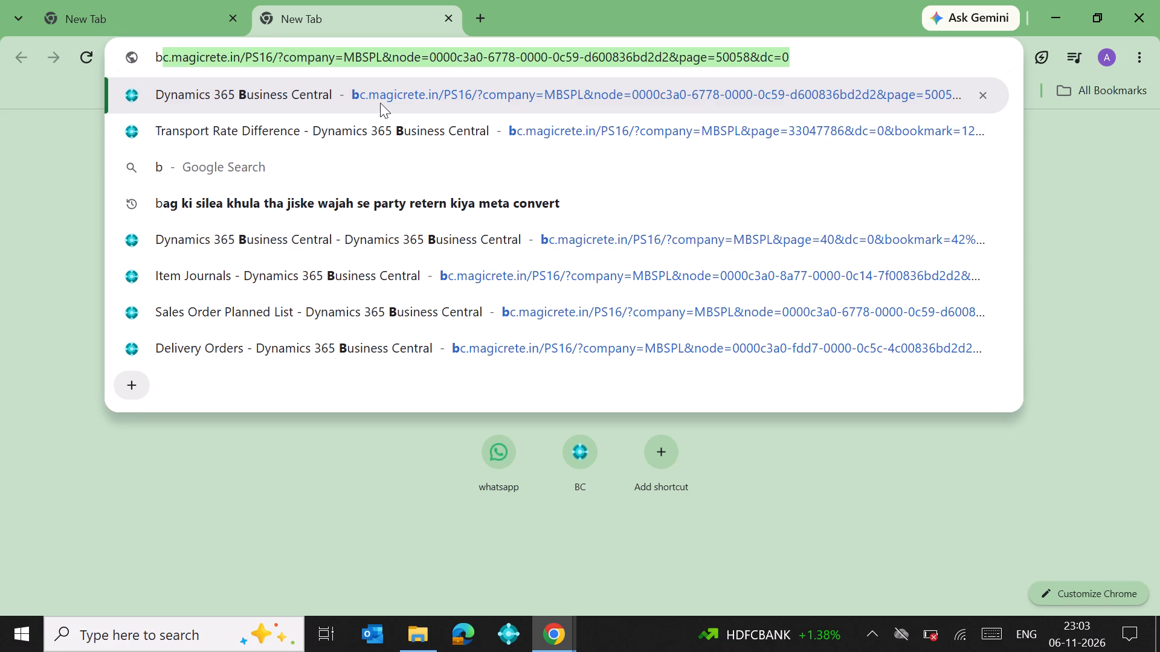
pyautogui.click(382, 96)
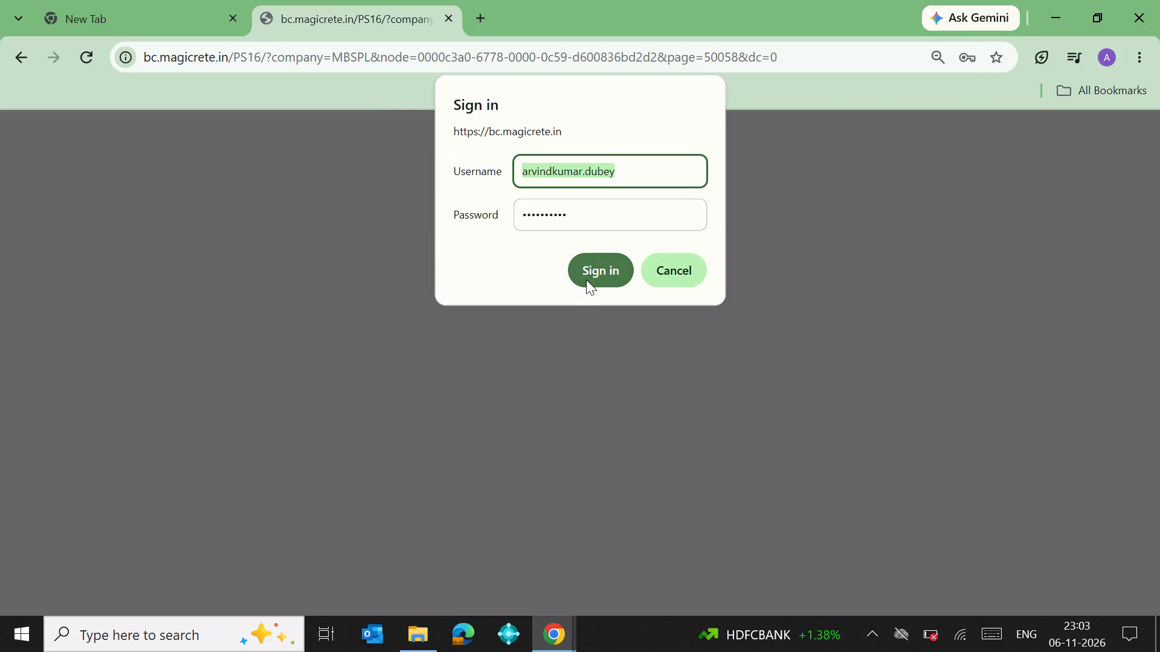
pyautogui.click(590, 273)
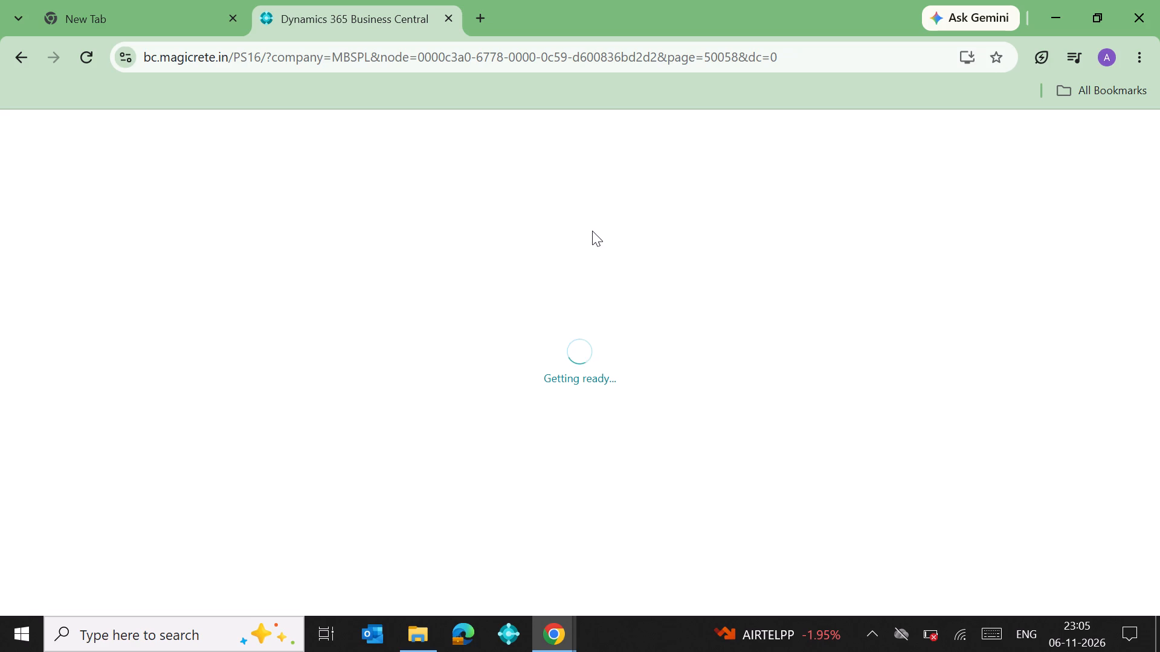
# Close the stalled Dynamics 365 Business Central tab and reopen the site from the saved BC link on the new tab page.
pyautogui.click(448, 13)
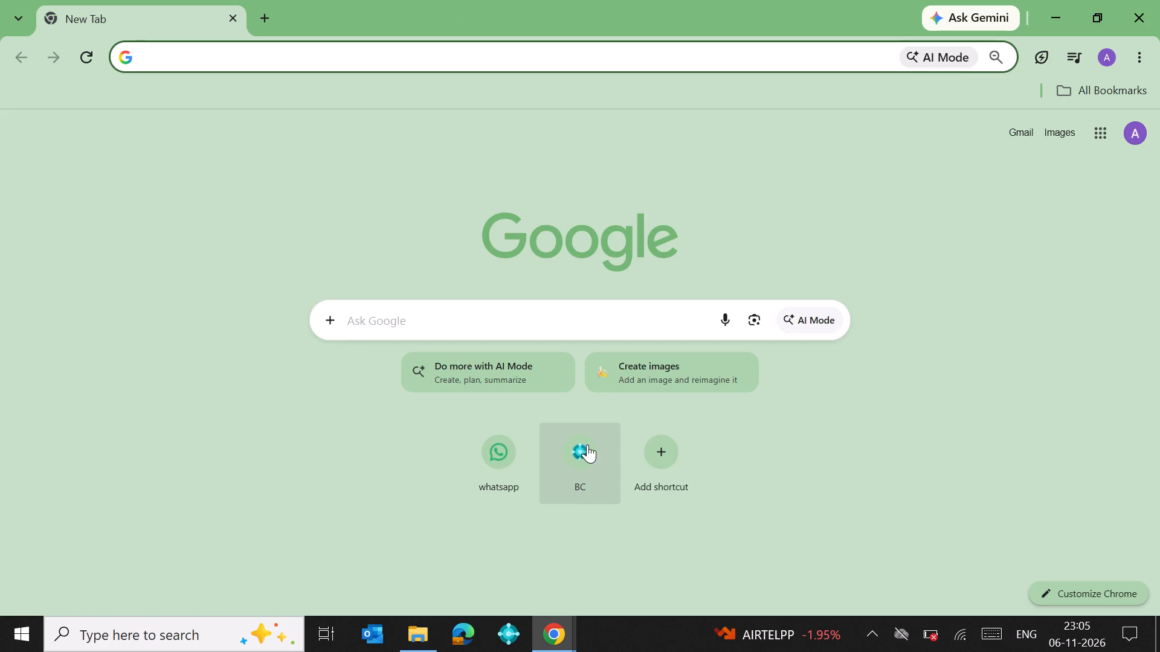
pyautogui.tripleClick(585, 449)
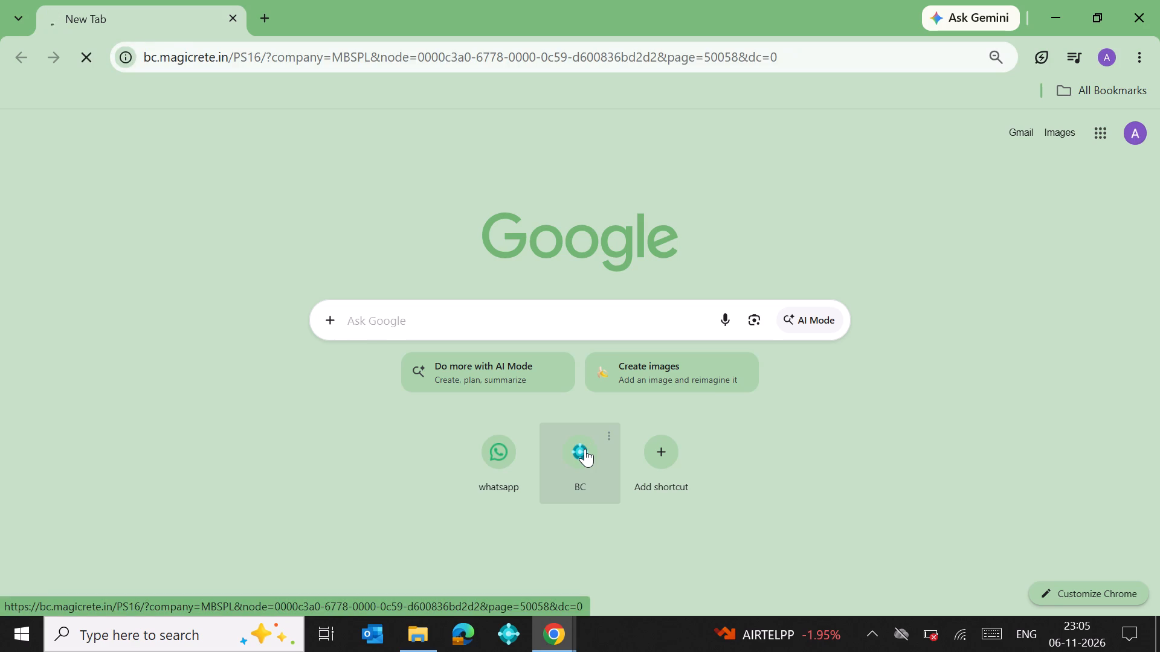
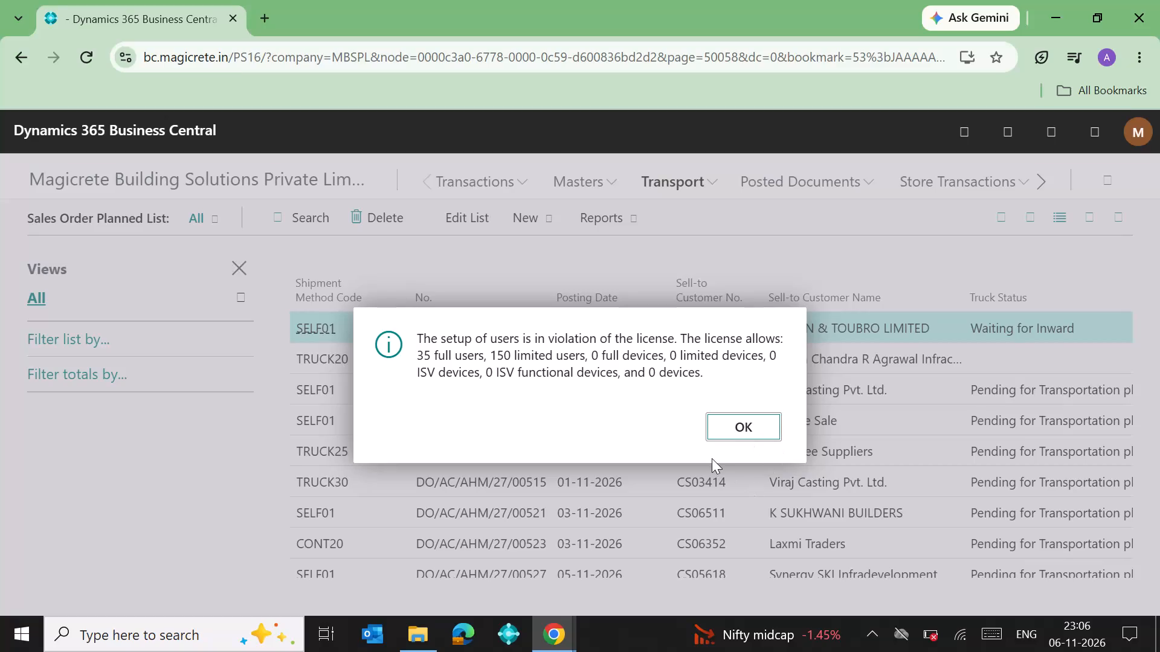
# Dismiss the licence notice and open the Transporter List from the Transport area.
pyautogui.click(744, 429)
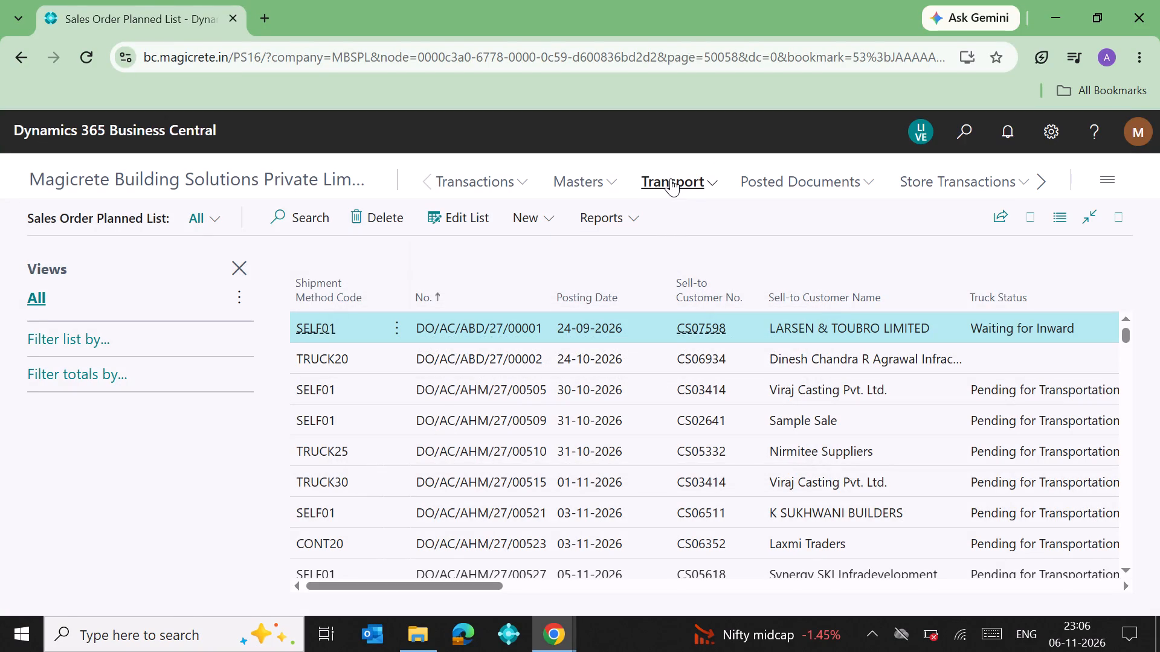
pyautogui.click(671, 178)
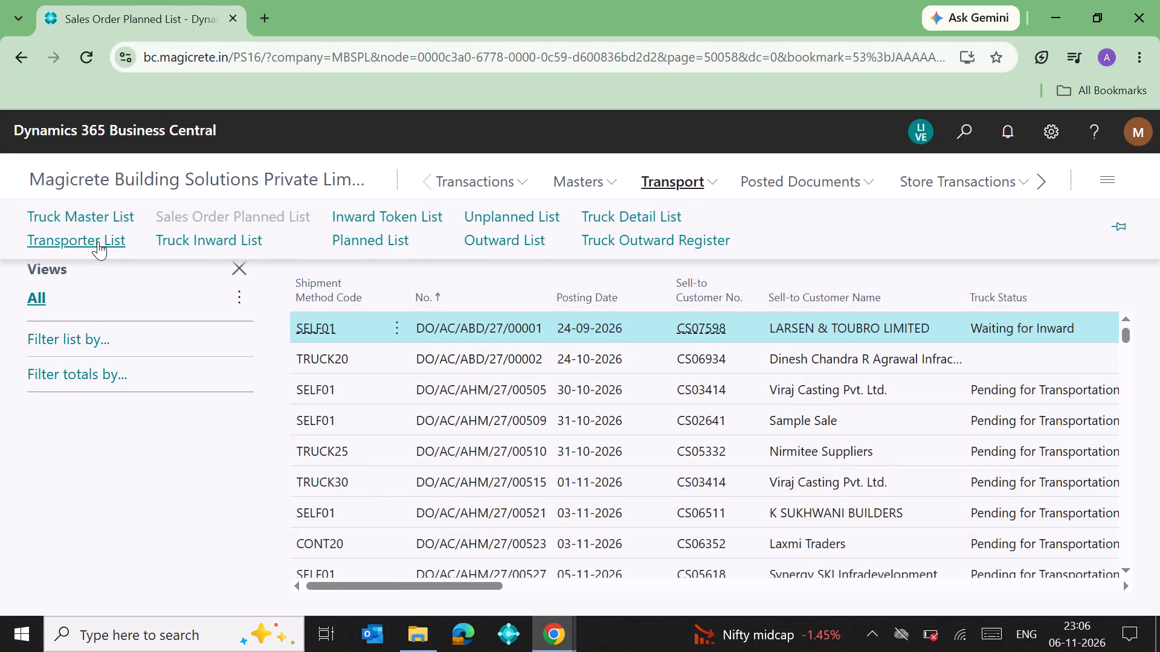
pyautogui.click(97, 241)
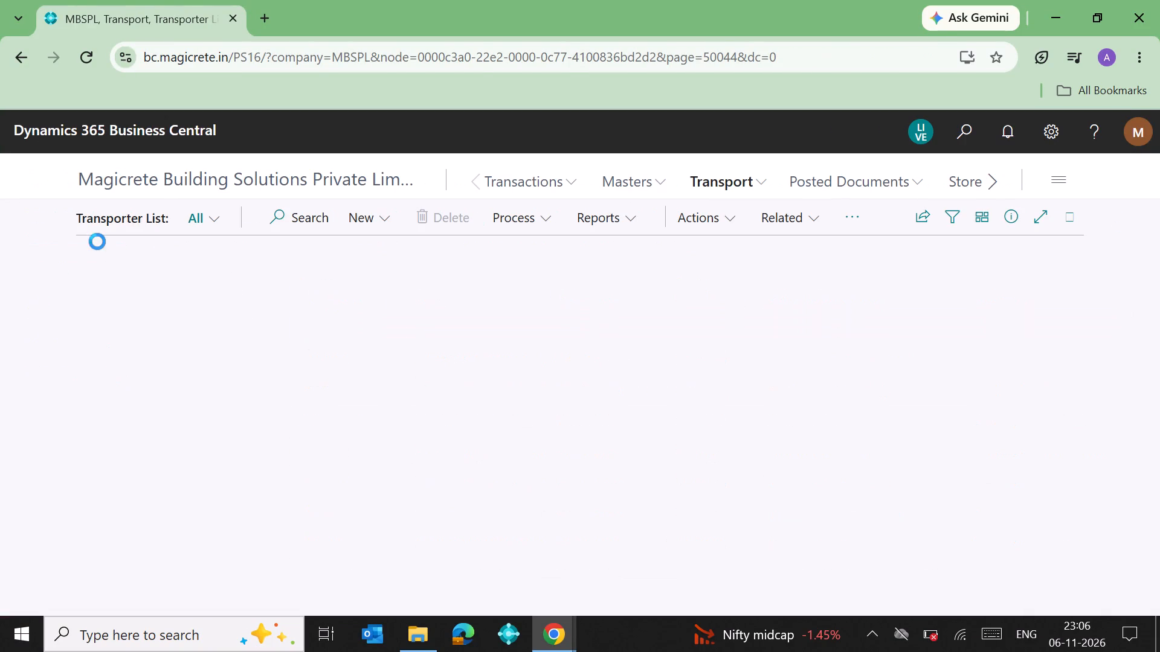
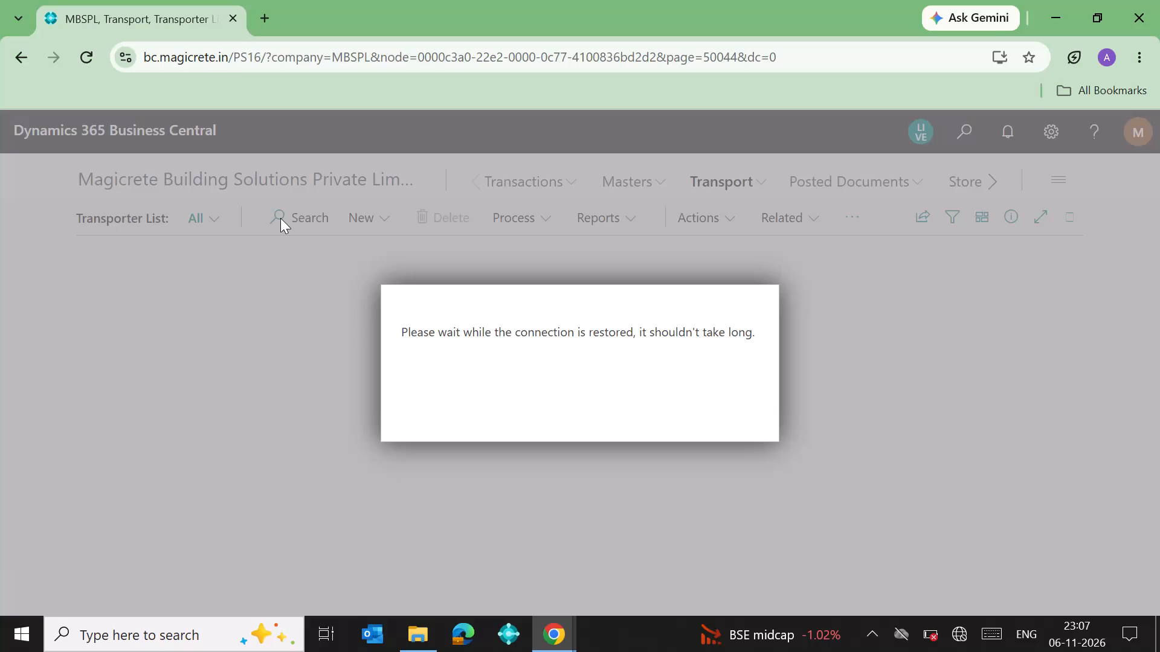
# Close the browser tab holding the disconnected Transporter List.
pyautogui.click(301, 251)
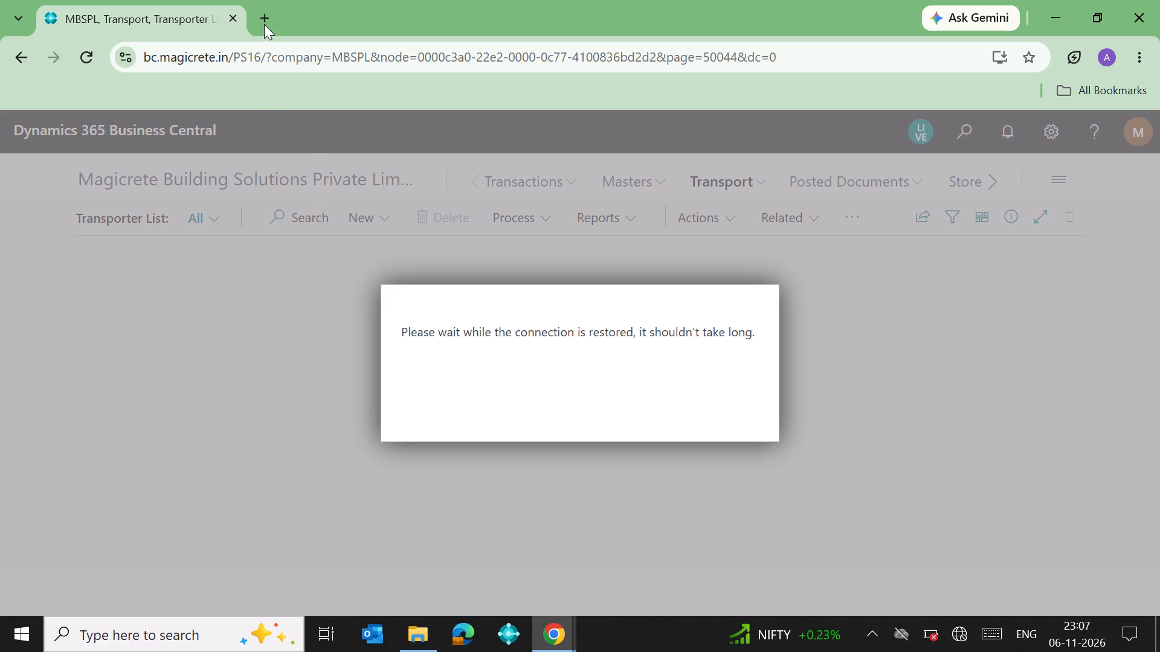
pyautogui.click(235, 20)
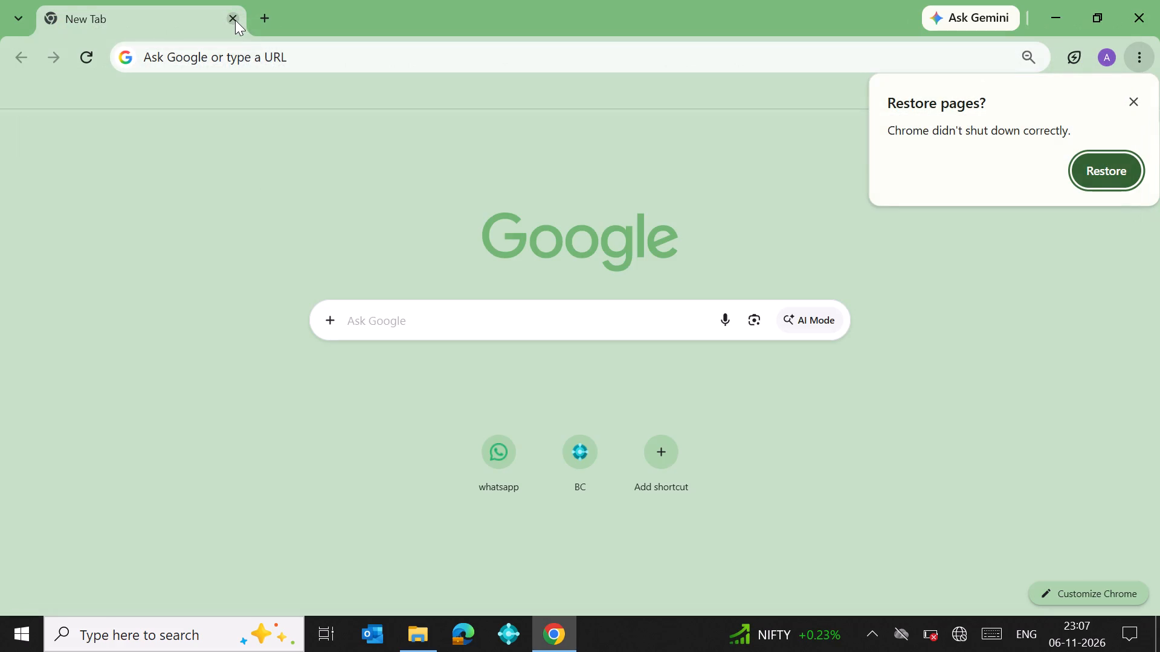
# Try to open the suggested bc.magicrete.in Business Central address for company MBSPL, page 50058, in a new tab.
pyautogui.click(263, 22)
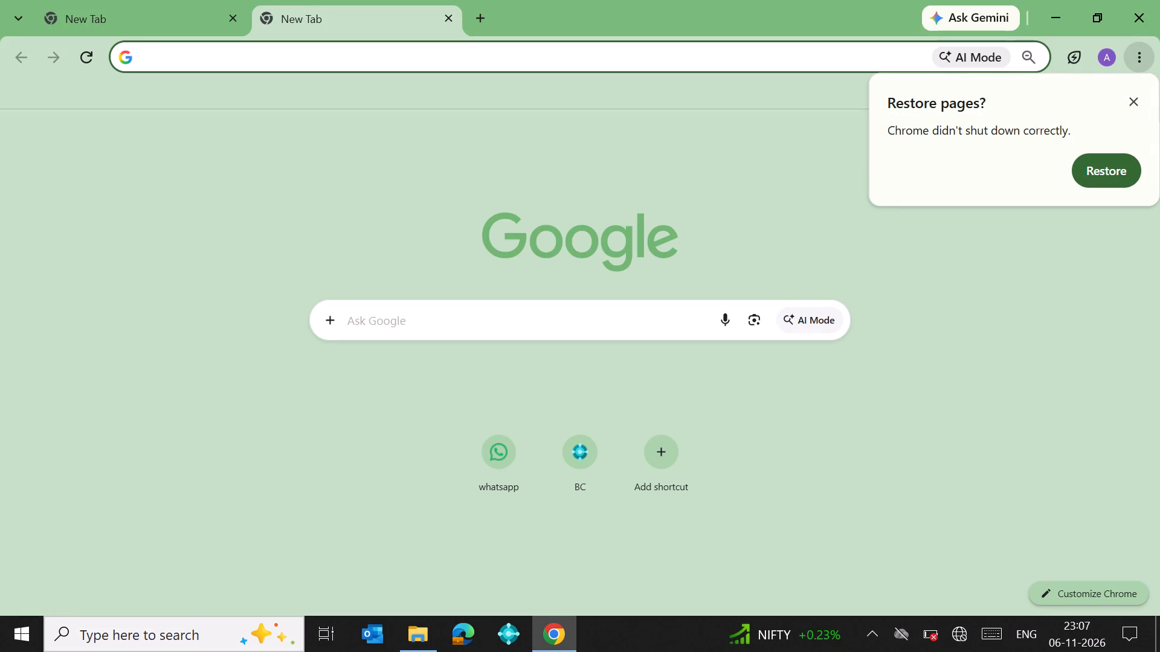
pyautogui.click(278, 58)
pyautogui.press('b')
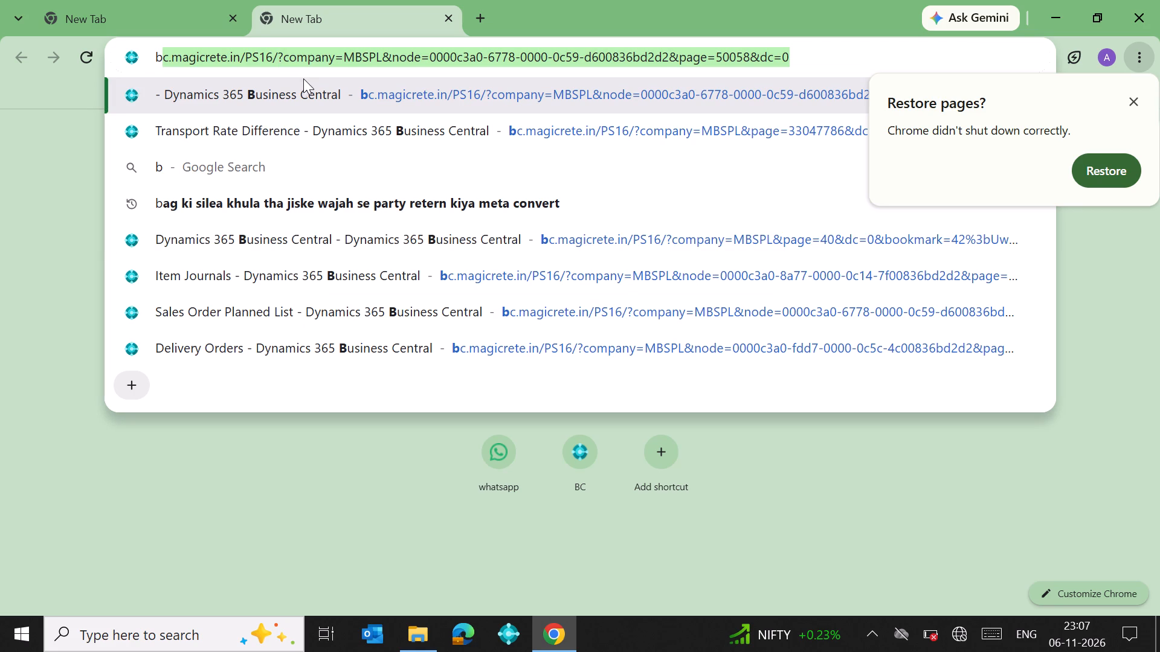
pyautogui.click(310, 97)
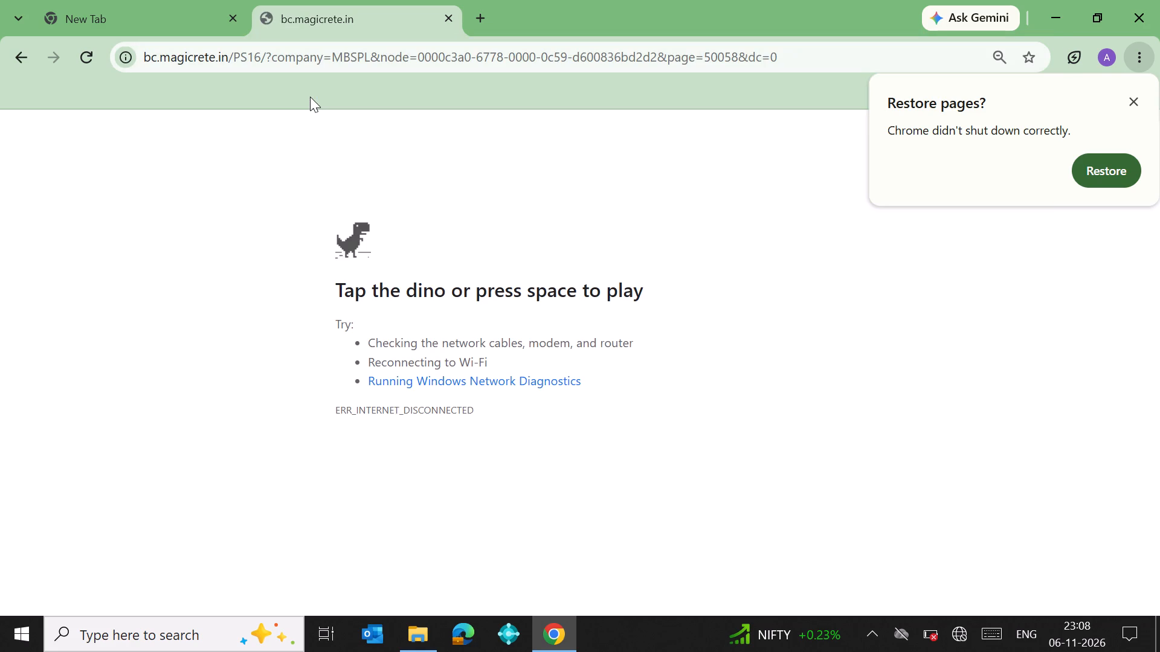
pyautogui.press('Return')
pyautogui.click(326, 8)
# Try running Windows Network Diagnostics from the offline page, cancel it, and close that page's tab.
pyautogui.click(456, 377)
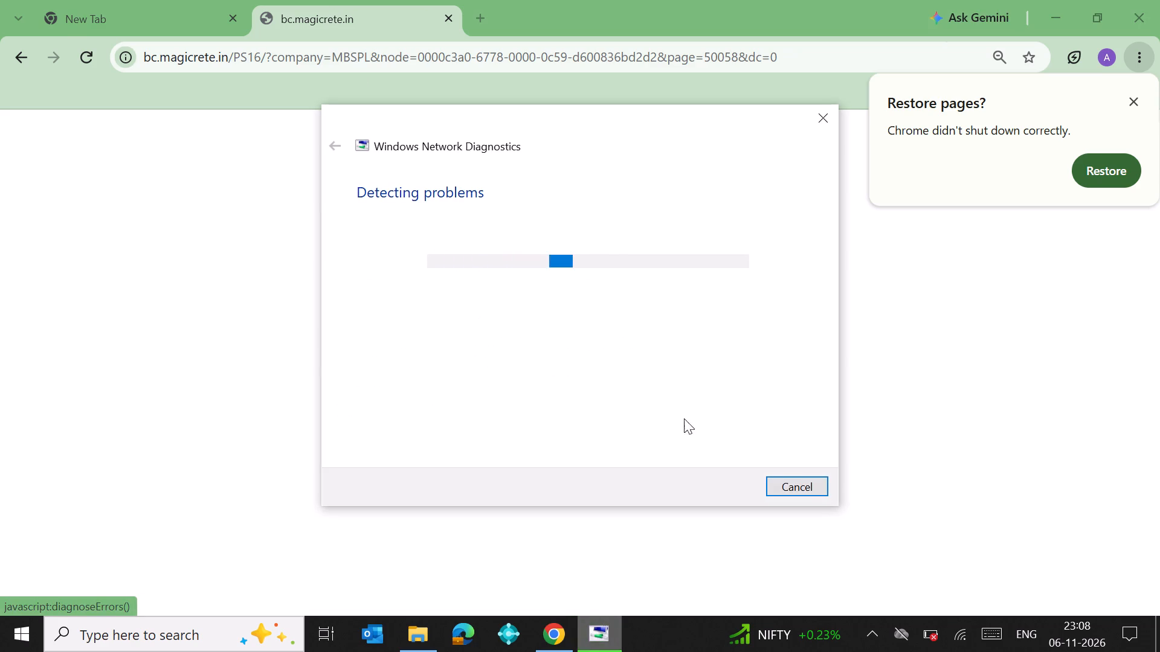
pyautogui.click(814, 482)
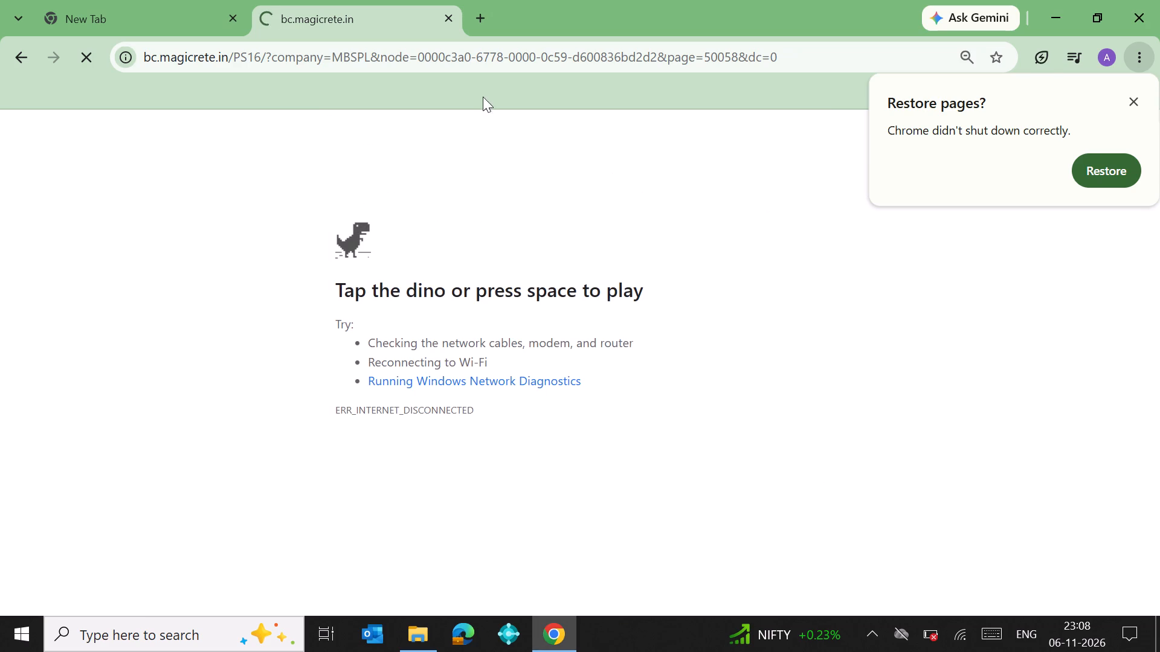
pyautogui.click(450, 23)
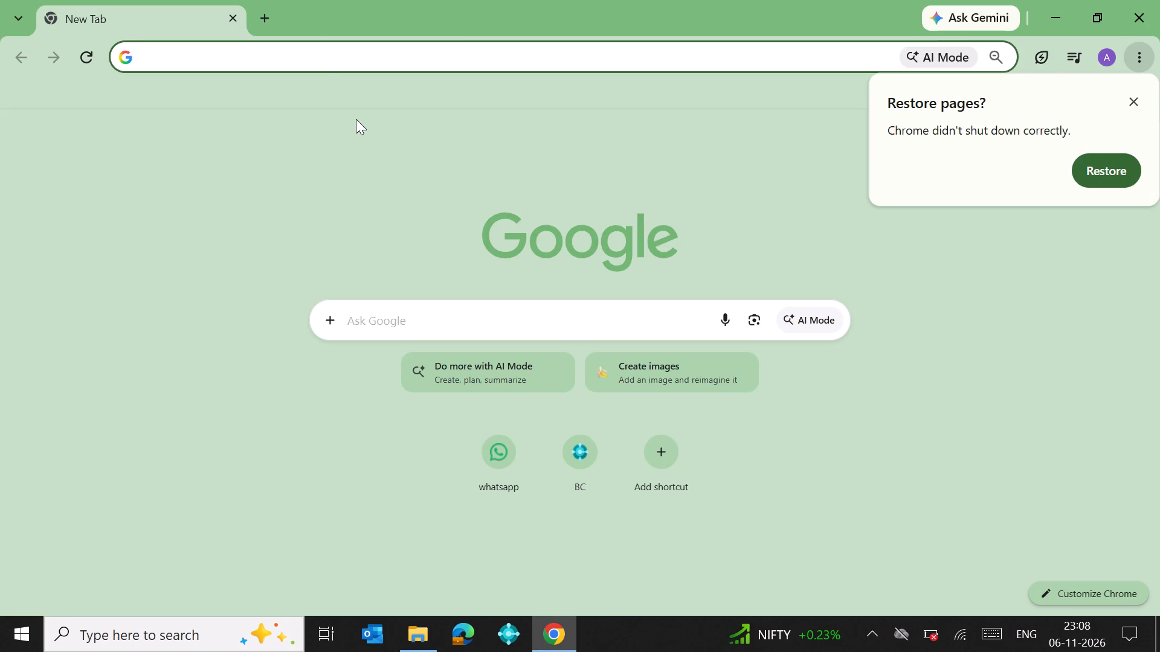
# Load the suggested bc.magicrete.in Business Central address for company MBSPL, page 50058, in the remaining empty tab.
pyautogui.click(322, 55)
pyautogui.press('b')
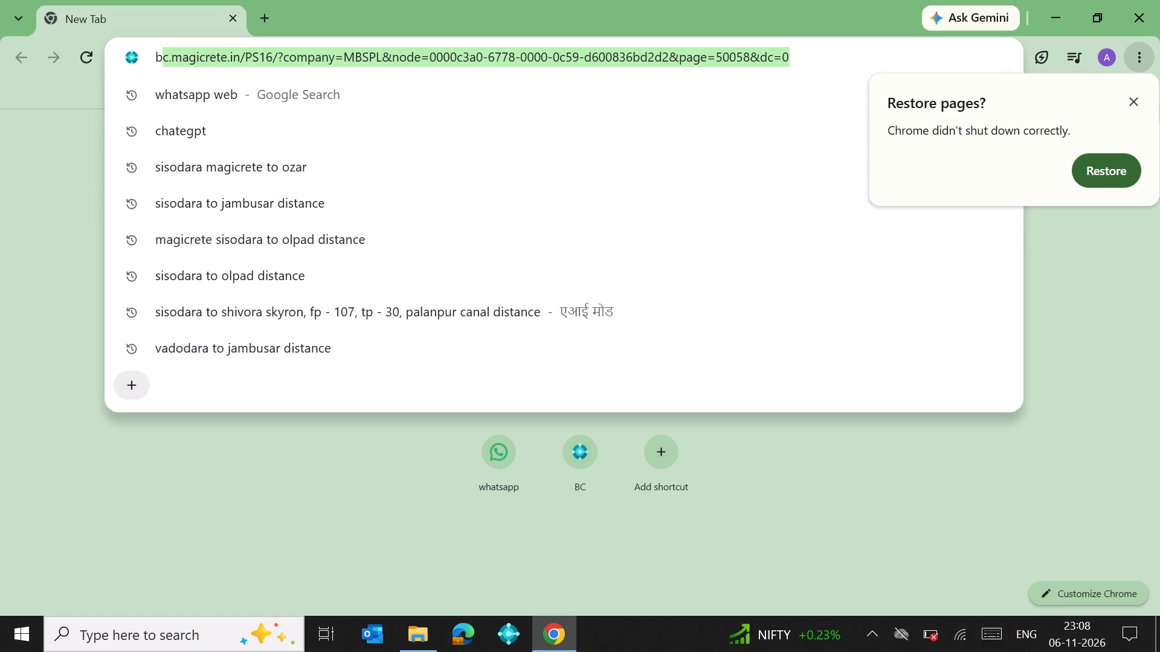
pyautogui.click(335, 95)
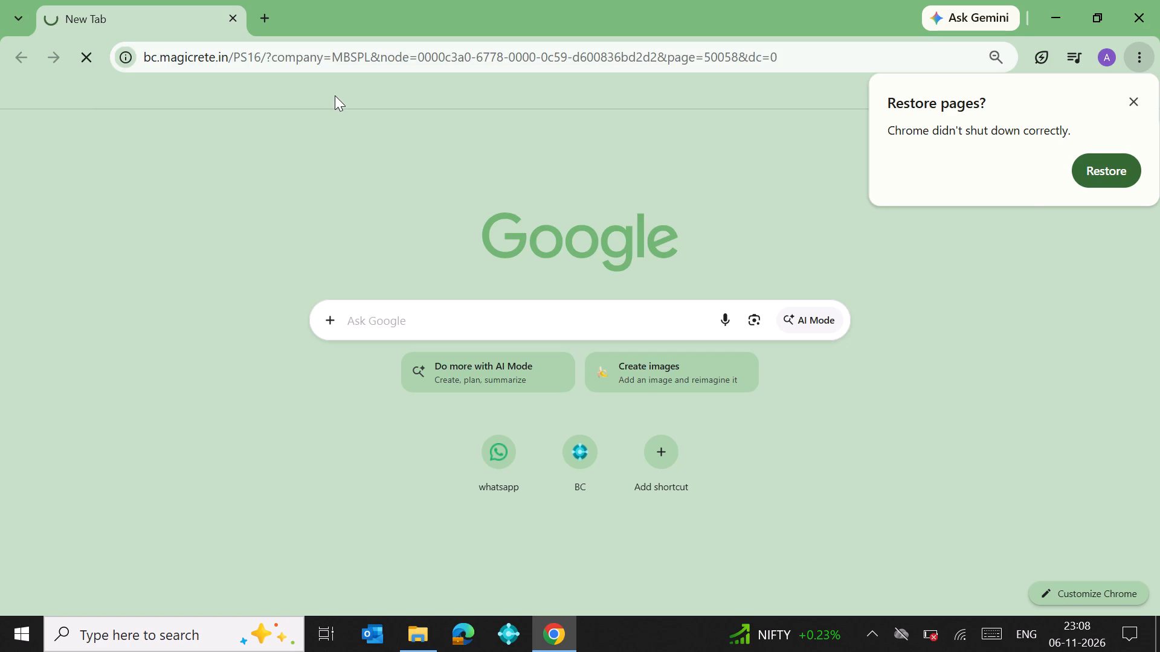
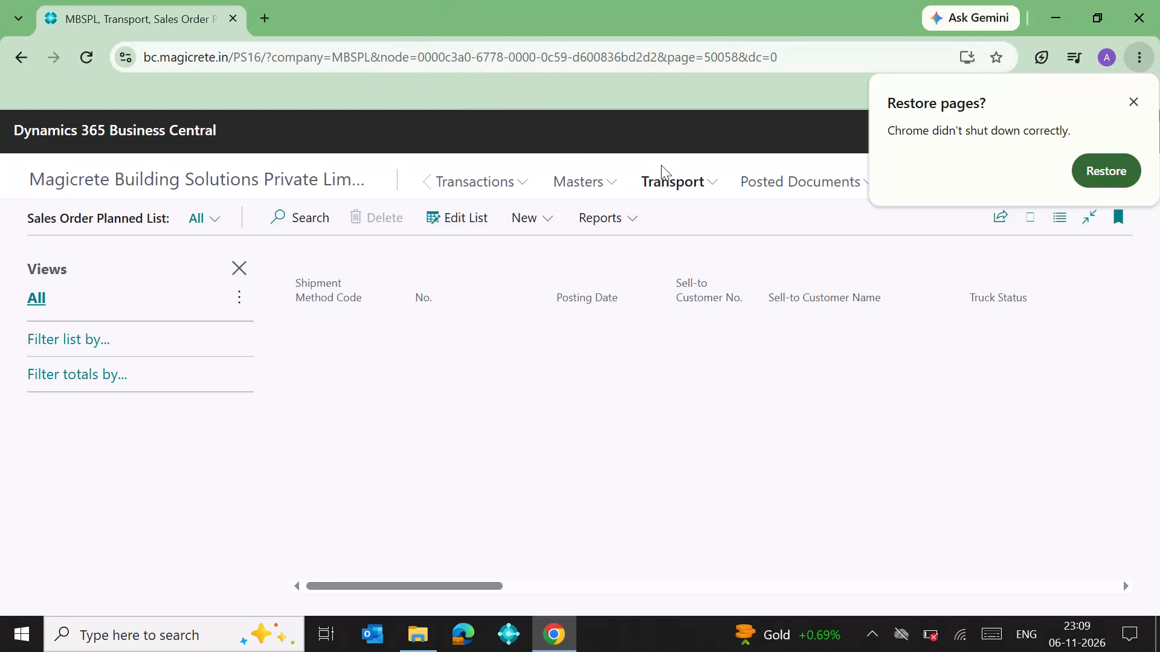
# Dismiss the user licence notice and open the Transporter List from the Transport area.
pyautogui.click(667, 184)
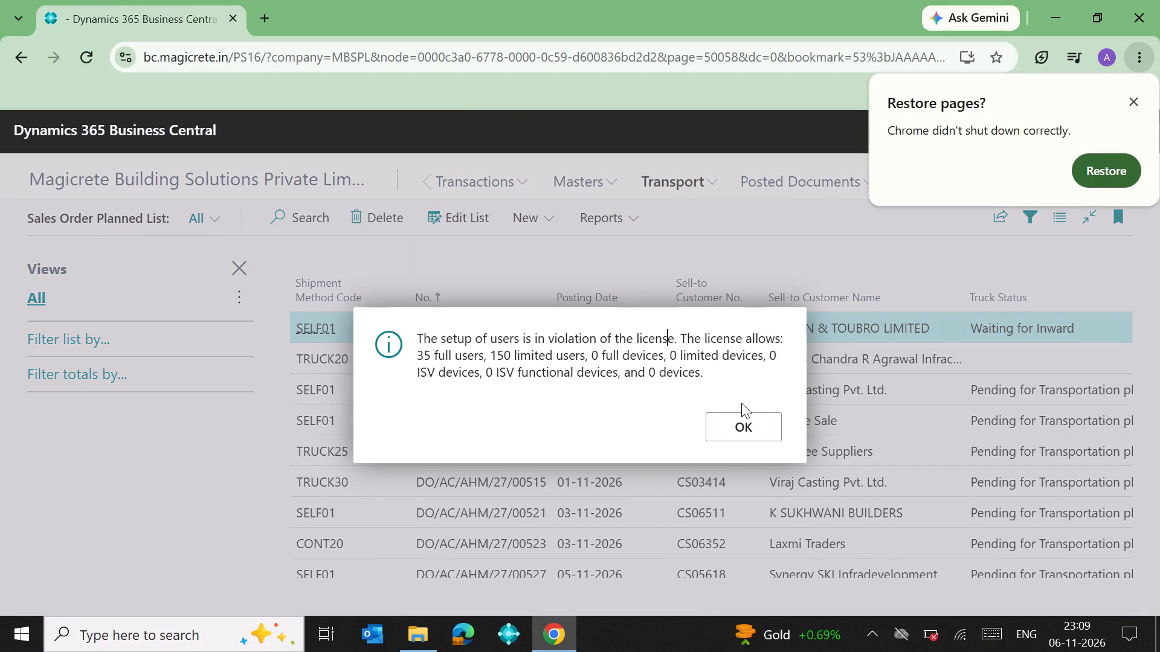
pyautogui.click(739, 435)
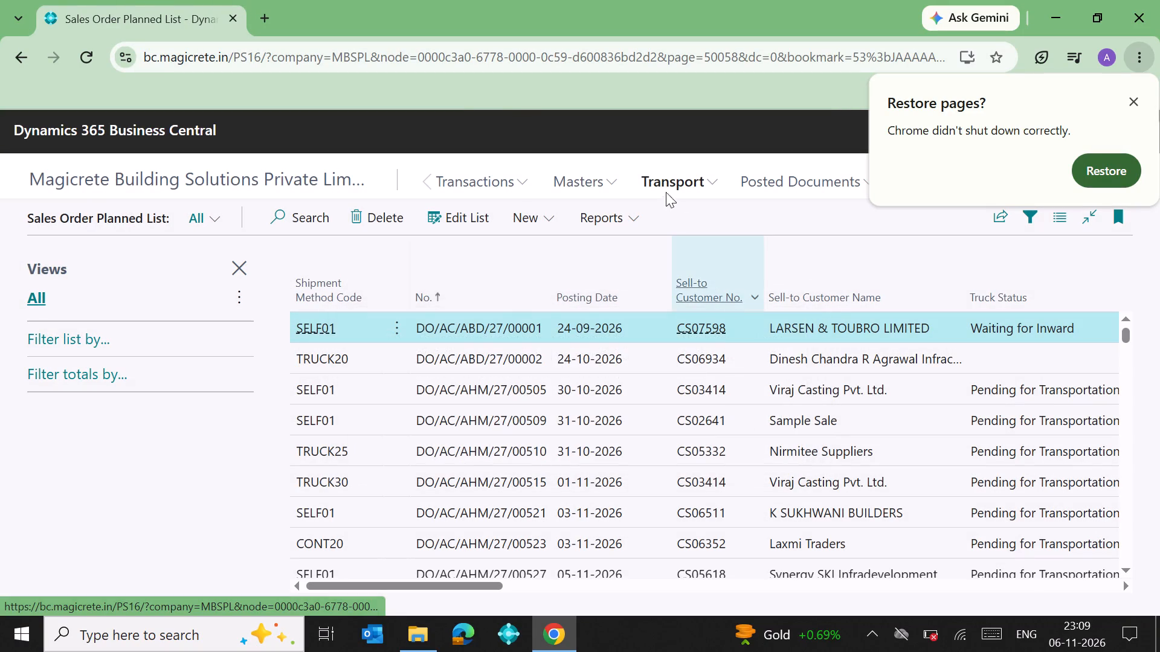
pyautogui.click(663, 183)
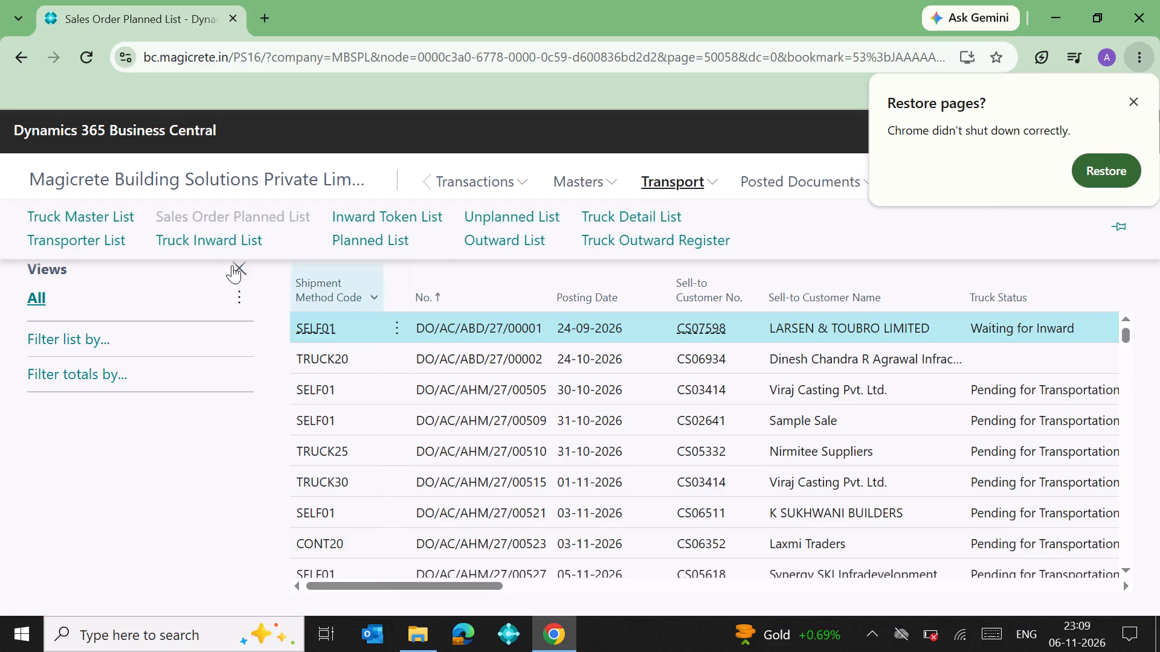
pyautogui.click(92, 241)
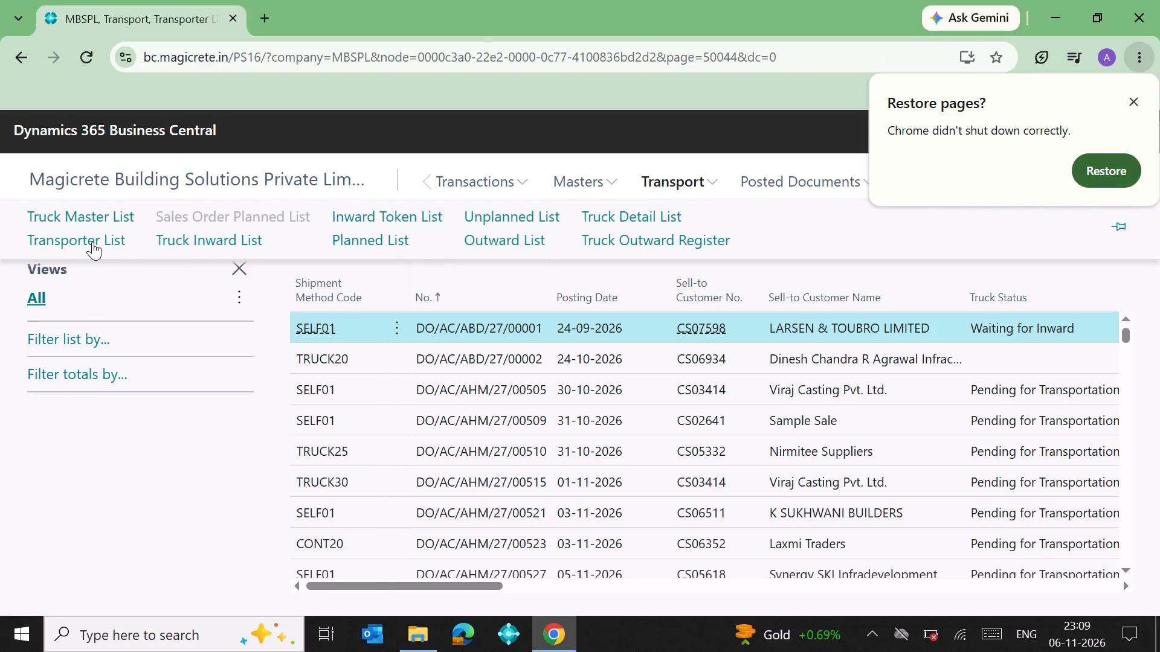
# Search the Transporter List for vs01625 and open the Super Bharat Roadways transporter card.
pyautogui.click(282, 218)
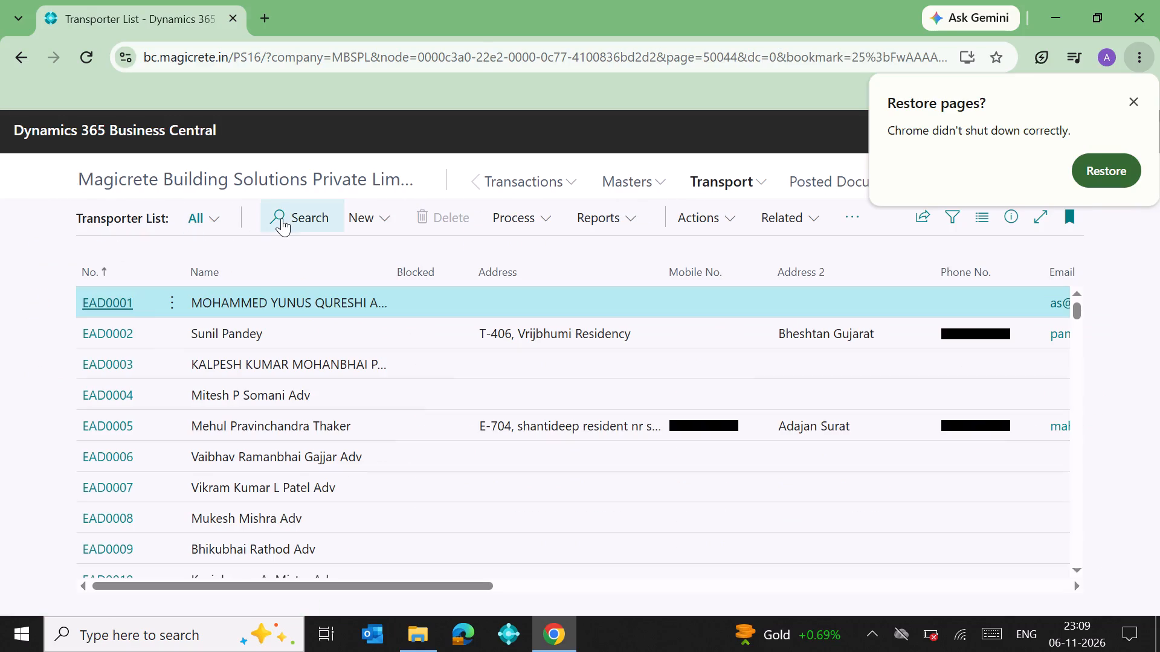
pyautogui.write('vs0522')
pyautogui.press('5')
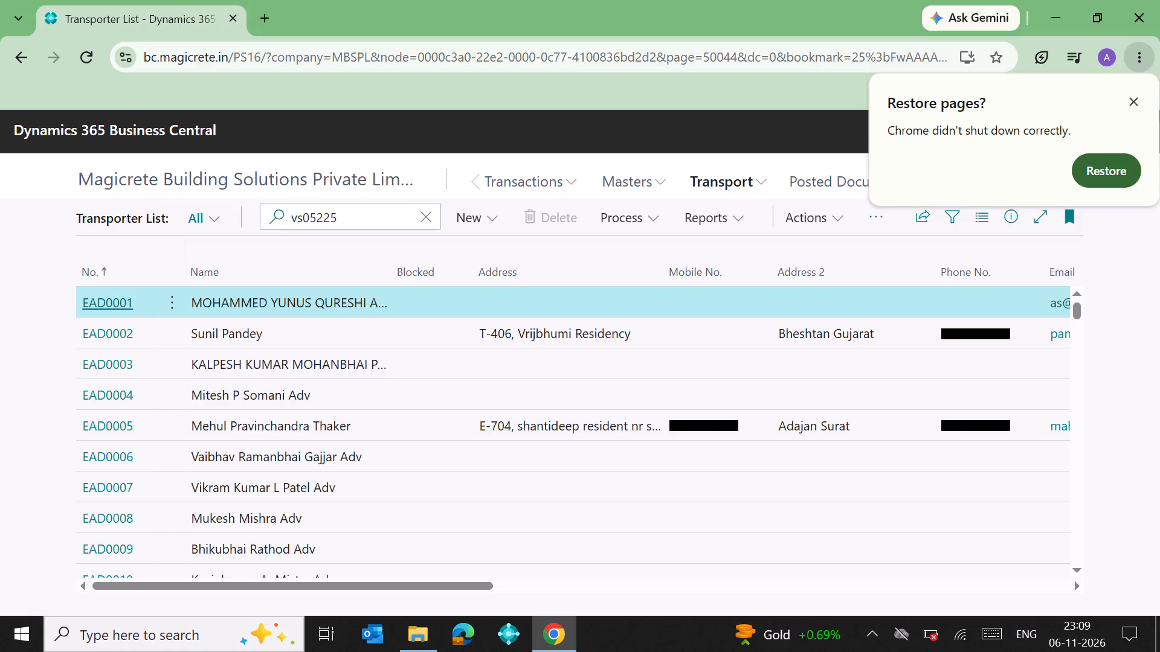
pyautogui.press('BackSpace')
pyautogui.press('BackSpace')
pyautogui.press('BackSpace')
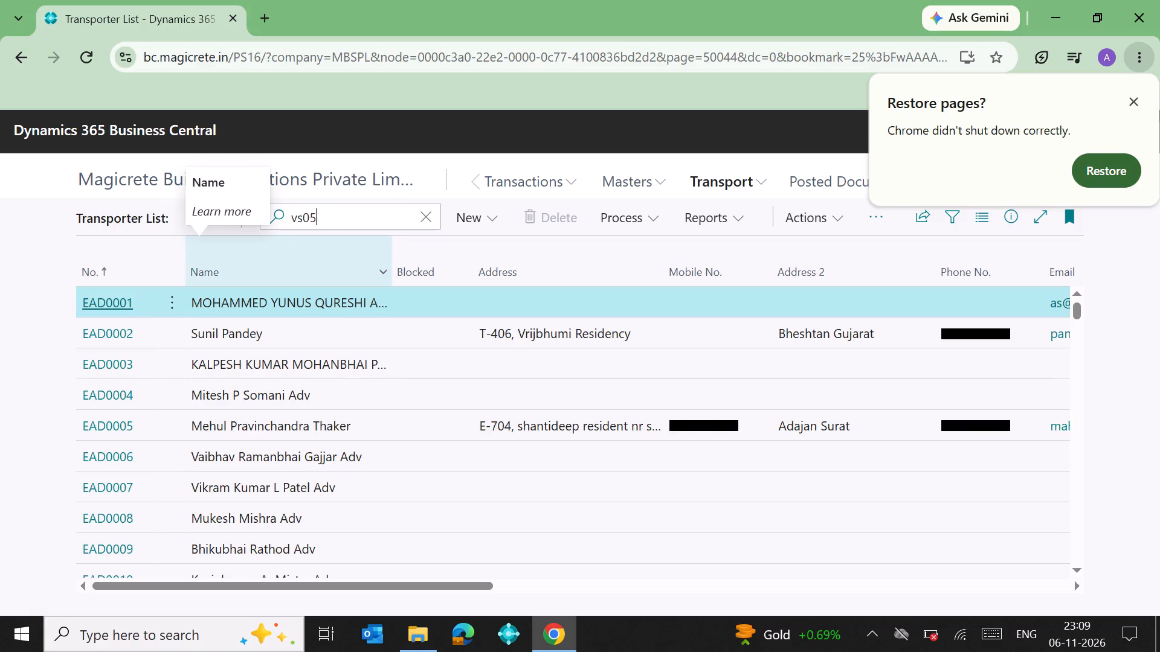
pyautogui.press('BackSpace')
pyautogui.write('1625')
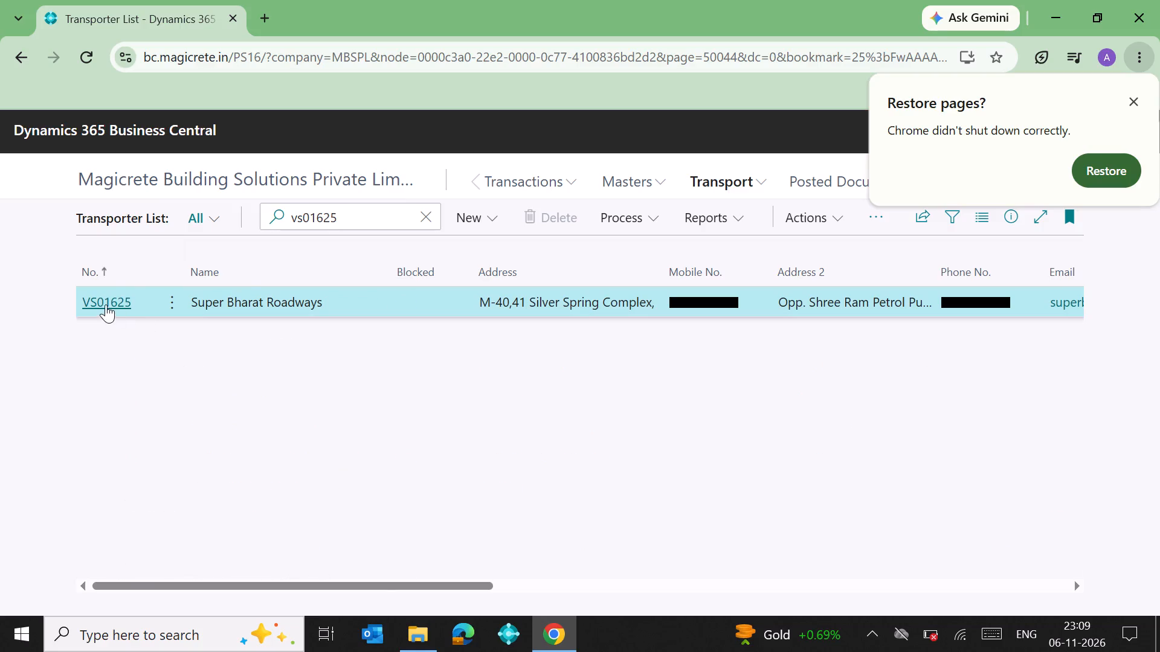
pyautogui.click(106, 304)
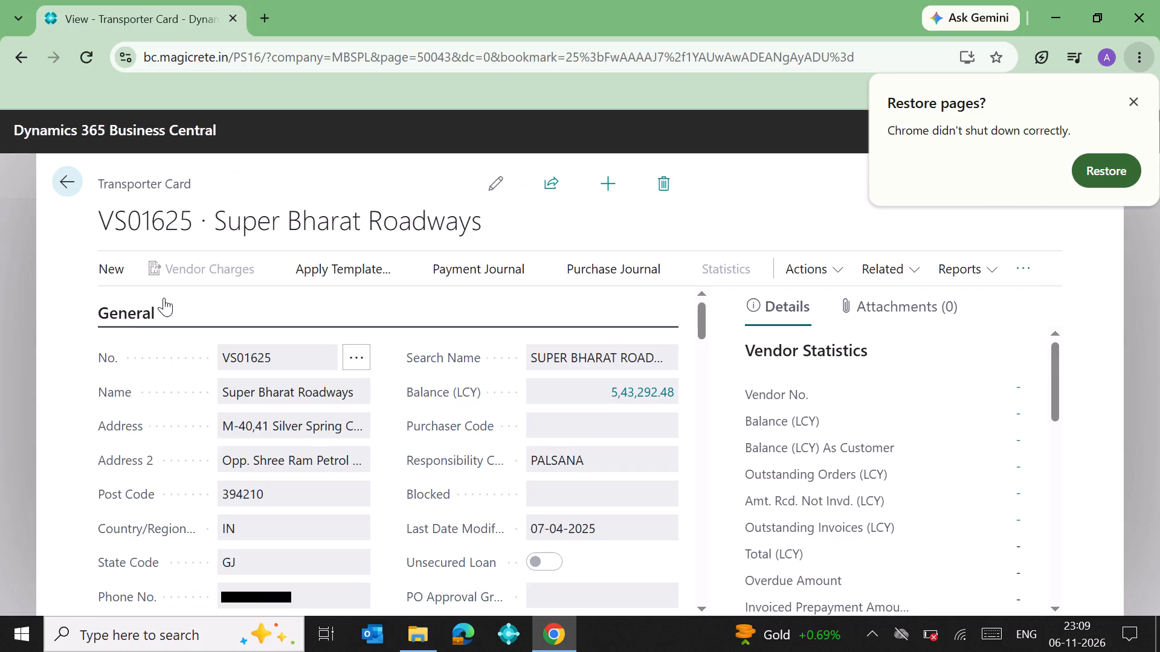
# Open the Vendor Charges List for transporter VS01625.
pyautogui.click(198, 272)
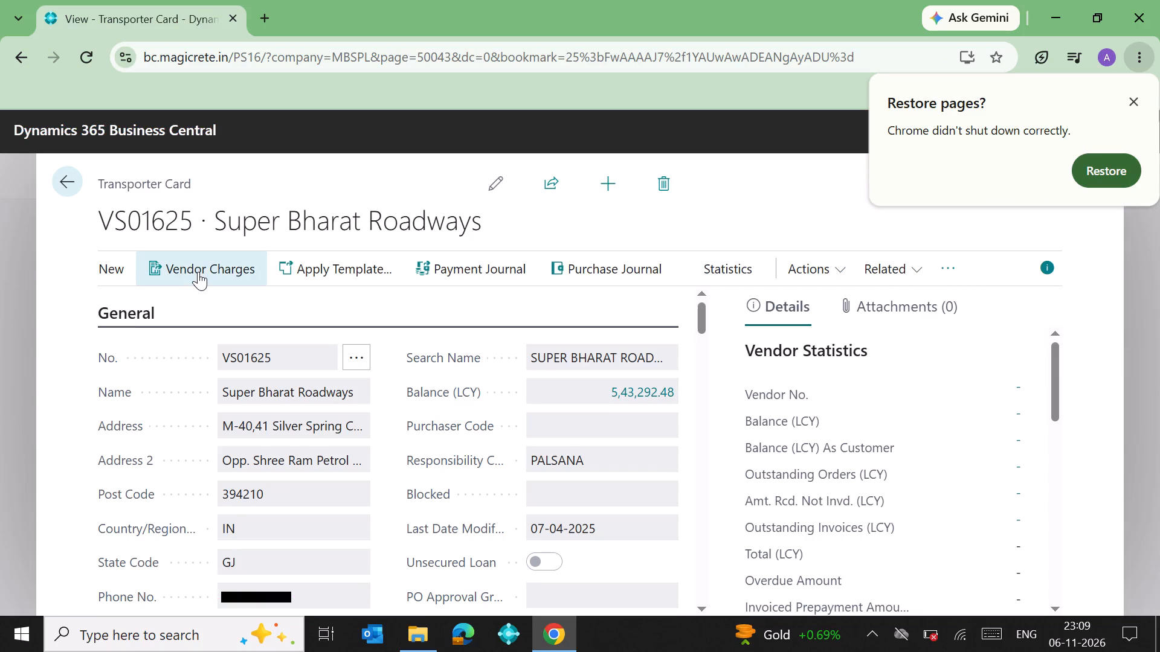
pyautogui.click(200, 268)
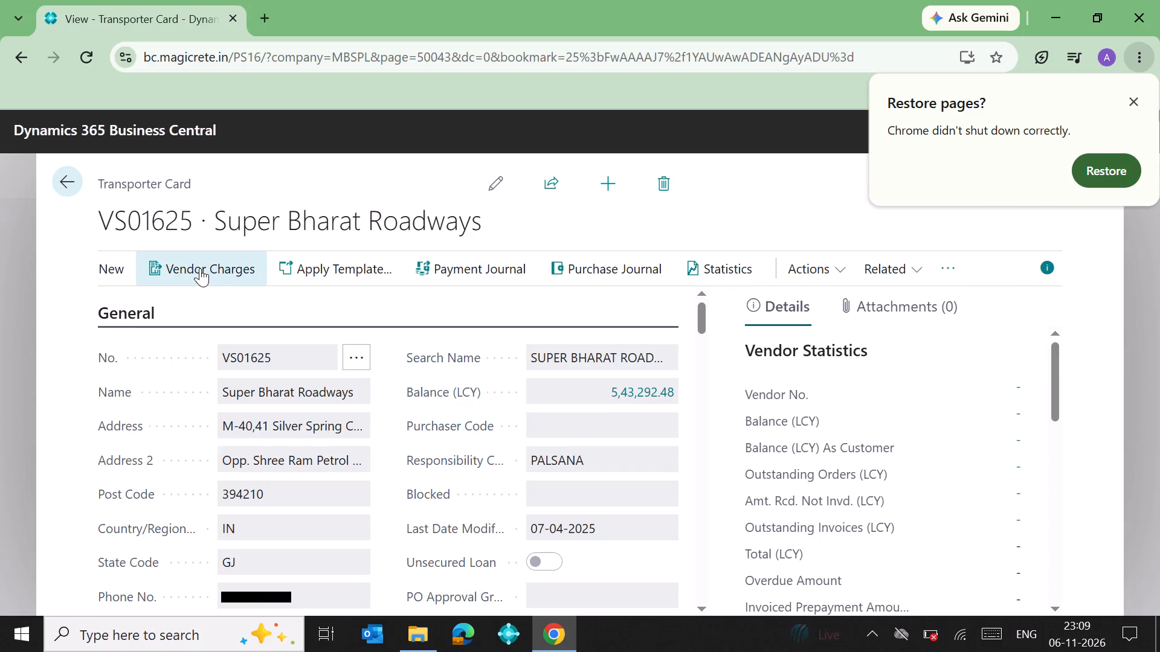
pyautogui.click(201, 268)
pyautogui.tripleClick(201, 268)
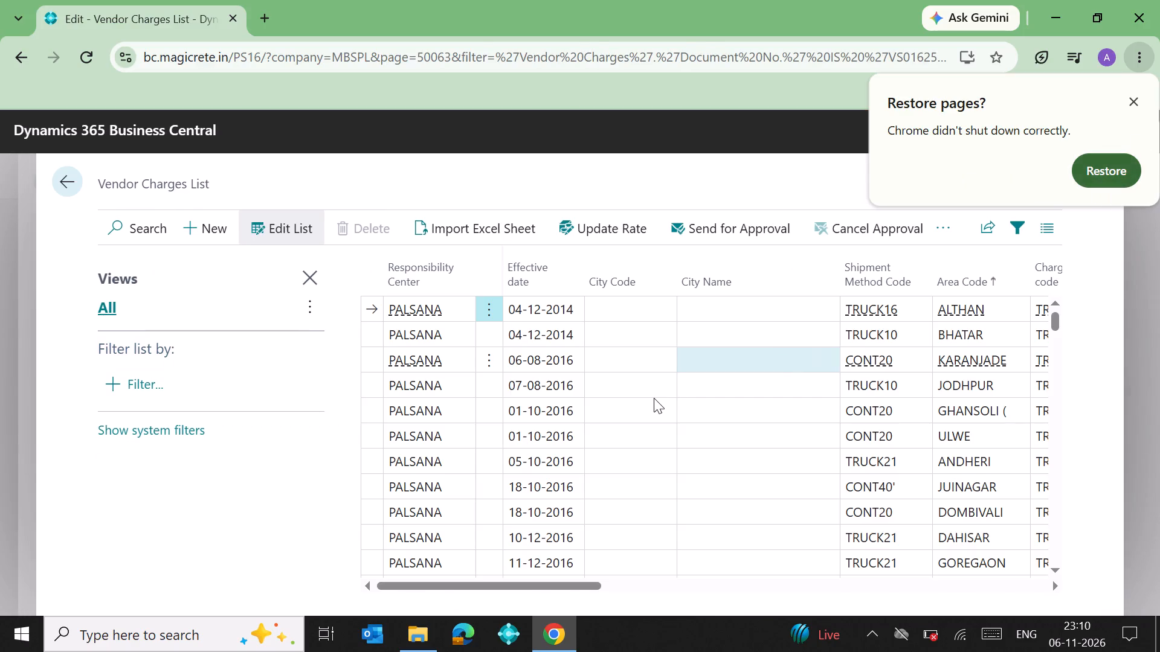
# Create a new vendor charge line with responsibility center PALSANA and effective date 03-11-2026.
pyautogui.click(216, 231)
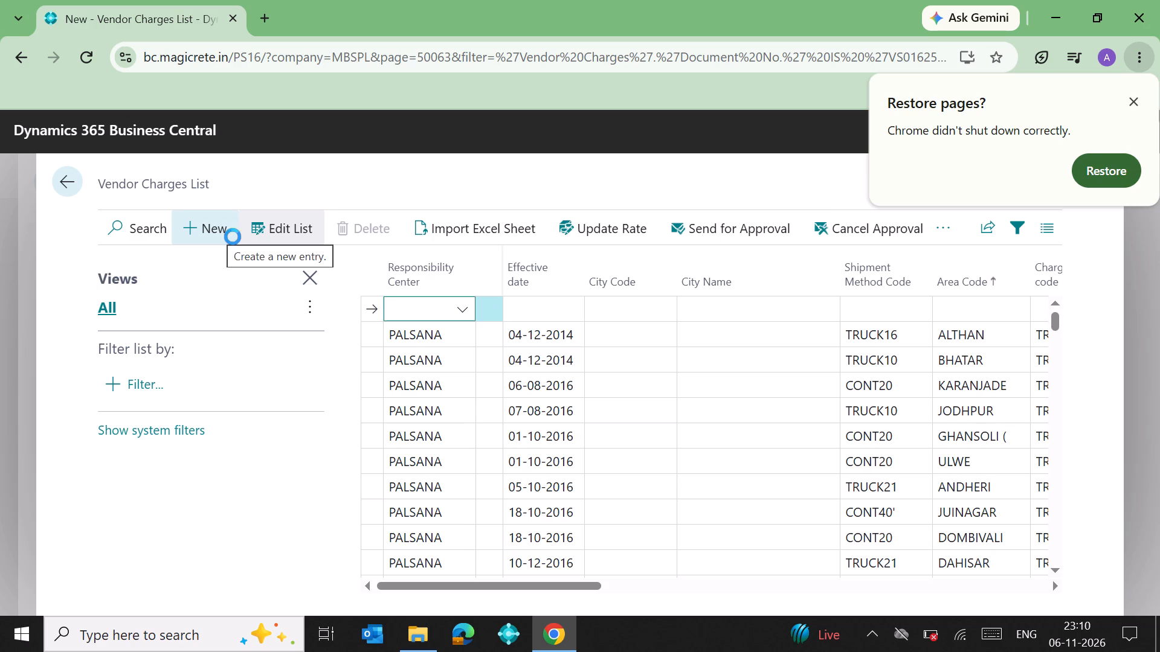
pyautogui.write('pa')
pyautogui.write('lsan')
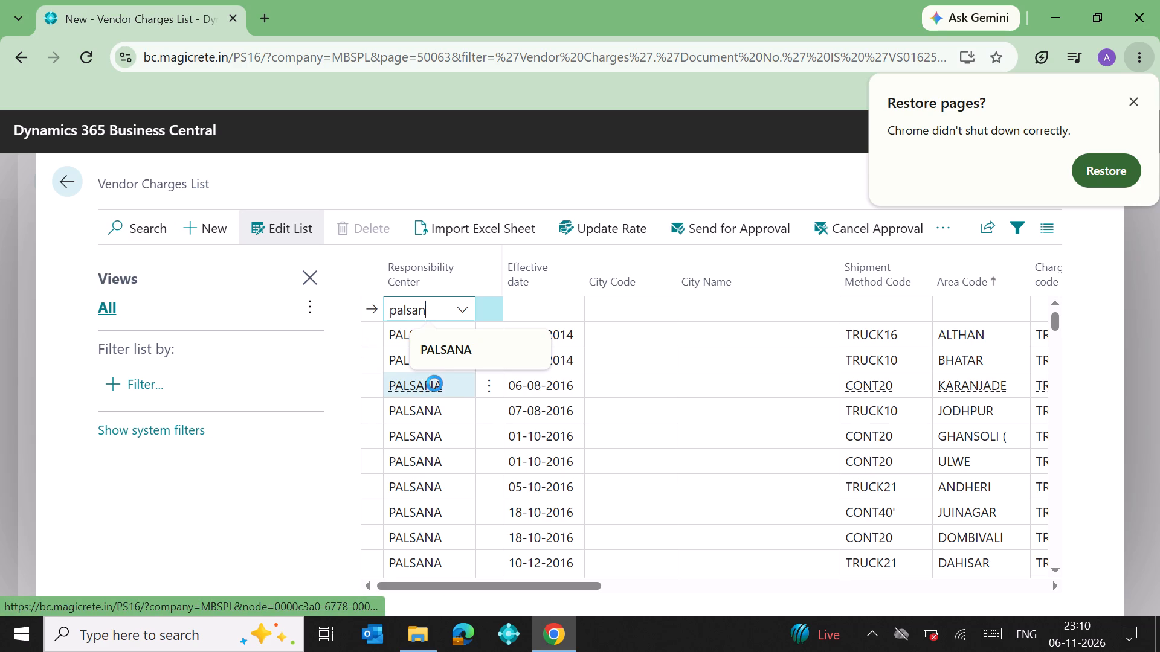
pyautogui.press('a')
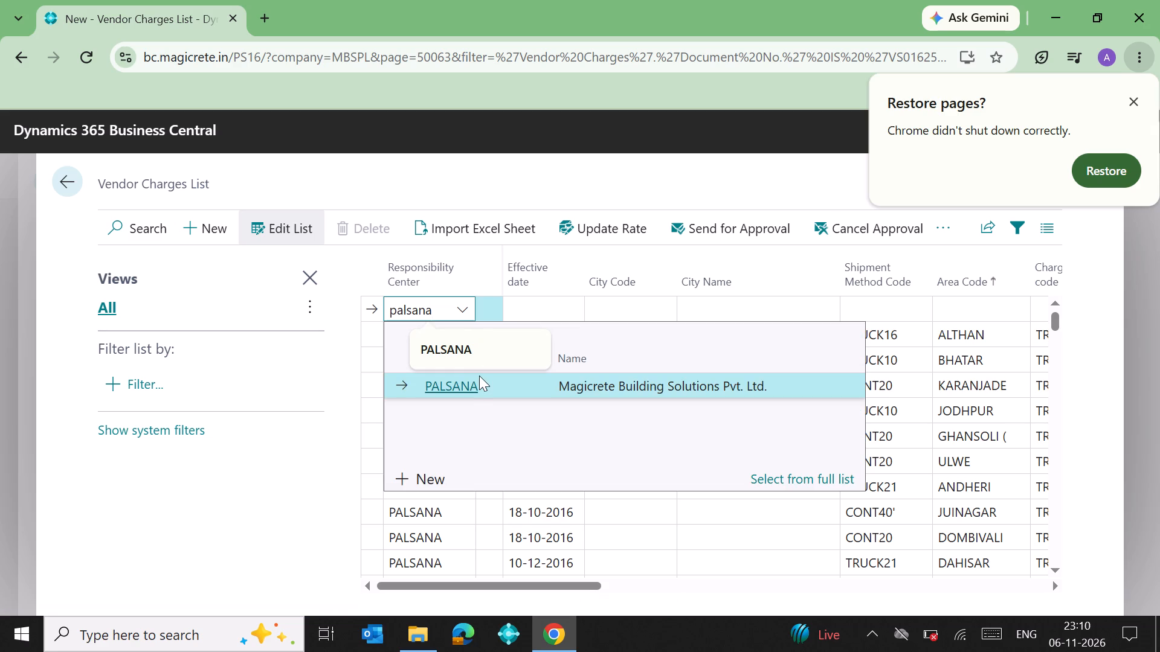
pyautogui.click(471, 388)
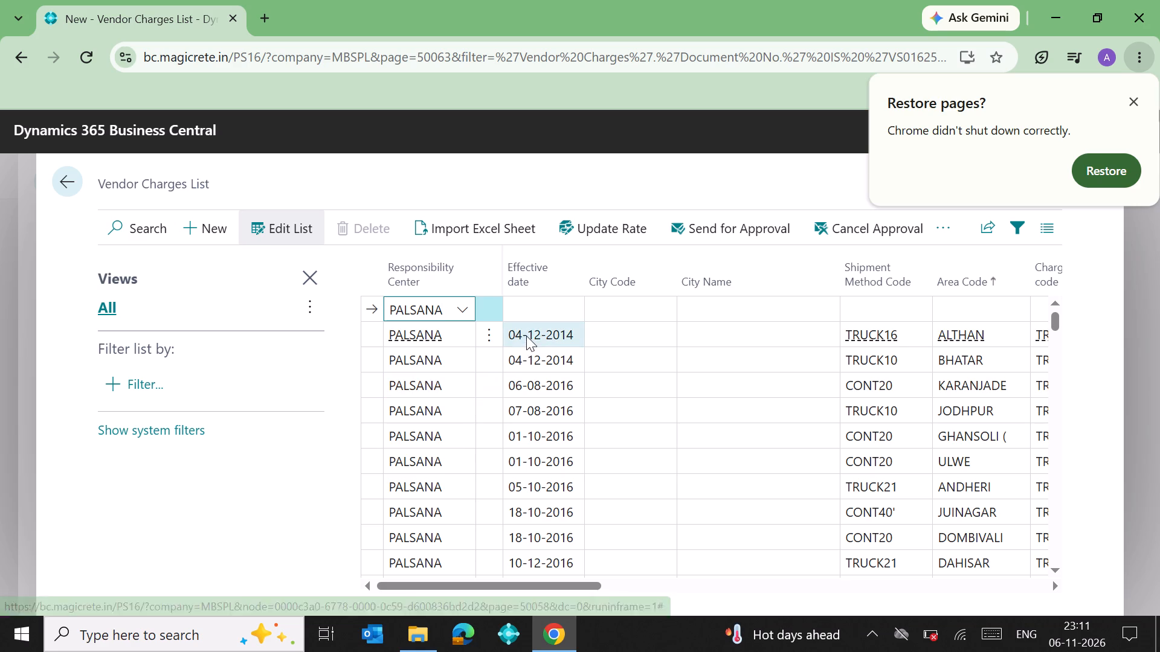
pyautogui.click(543, 308)
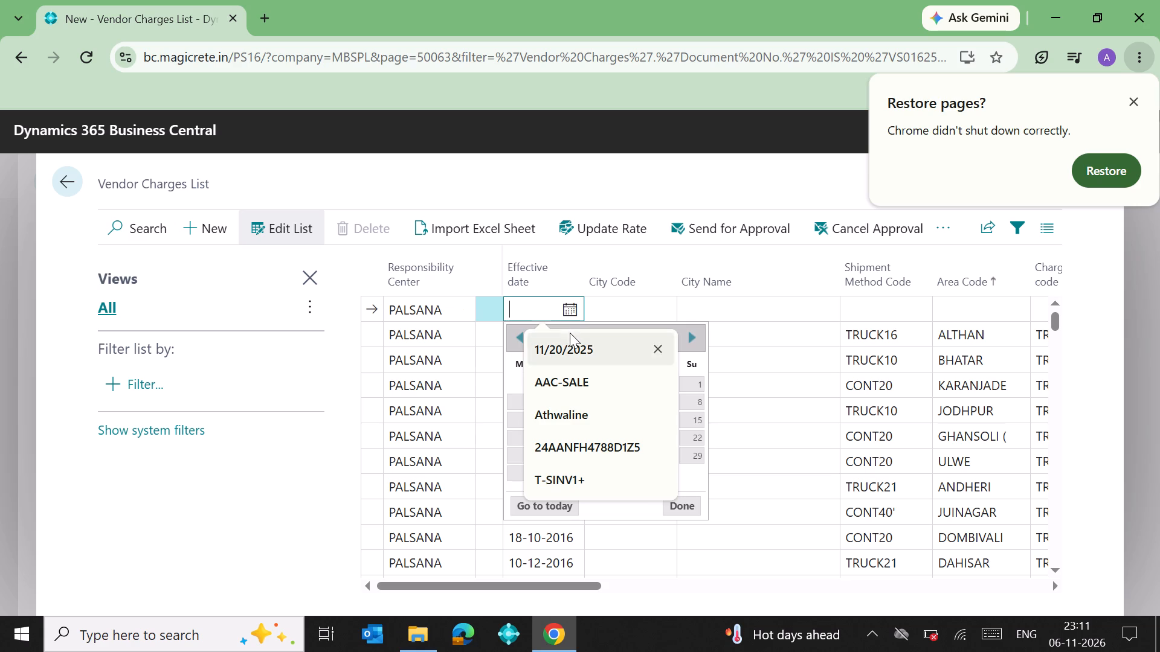
pyautogui.click(572, 313)
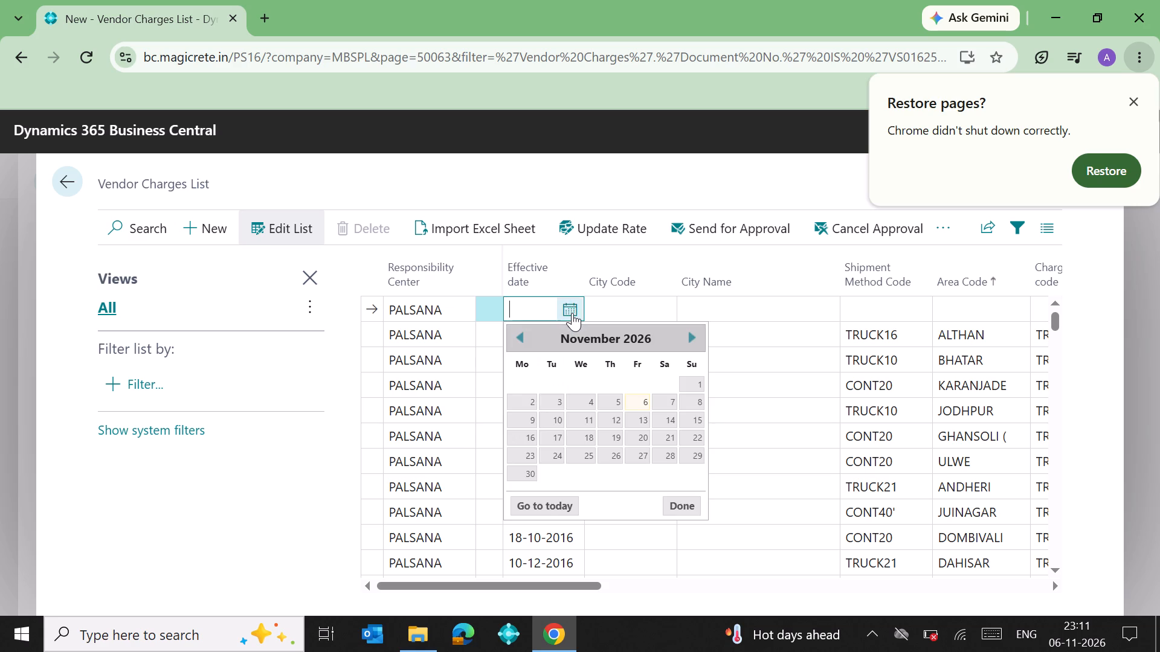
pyautogui.click(555, 404)
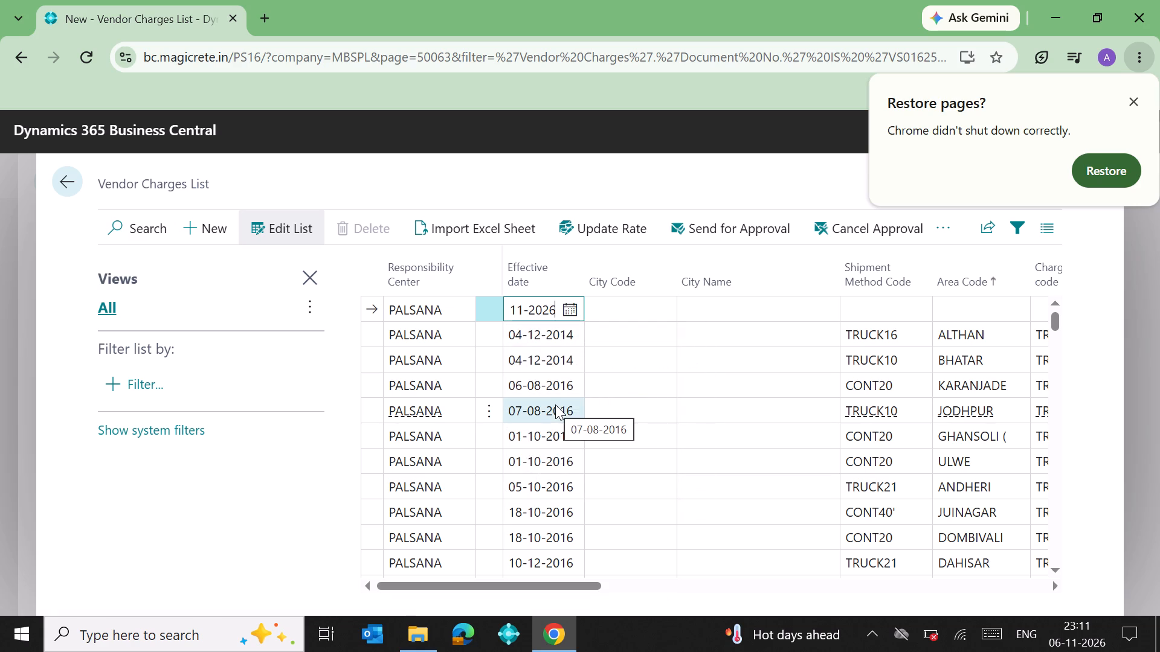
# Set the new line's Shipment Method Code to TRUCK13, choosing the second TRUCK13 entry among the matches.
pyautogui.press('Right')
pyautogui.press('Right')
pyautogui.press('Right')
pyautogui.press('Right')
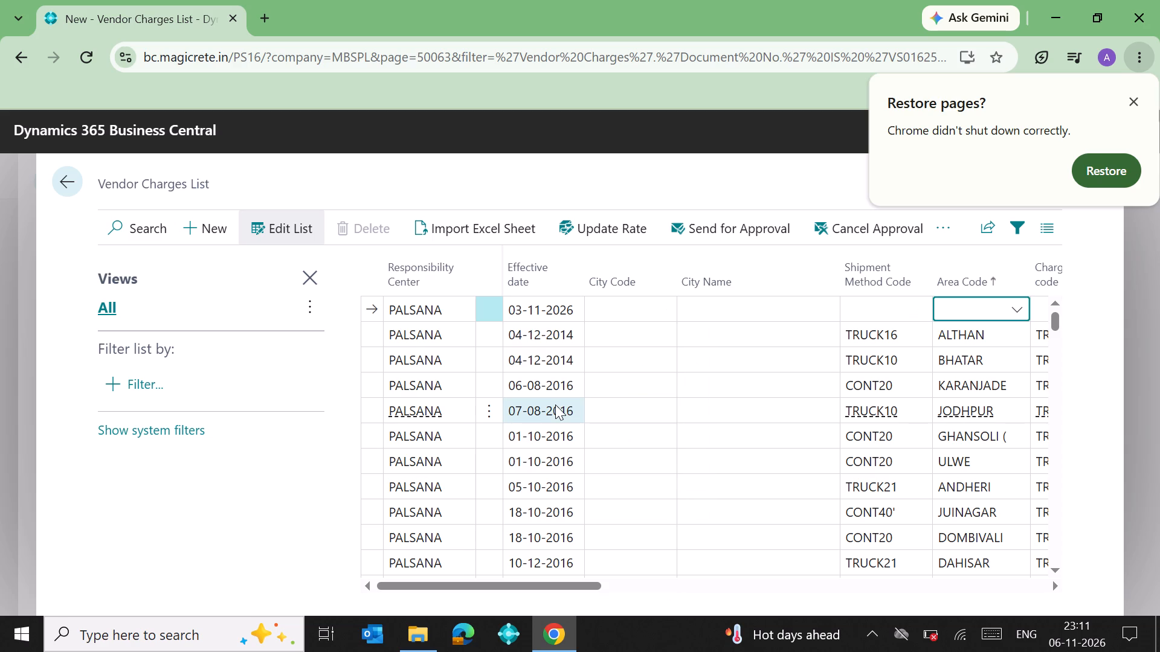
pyautogui.press('Left')
pyautogui.write('truc')
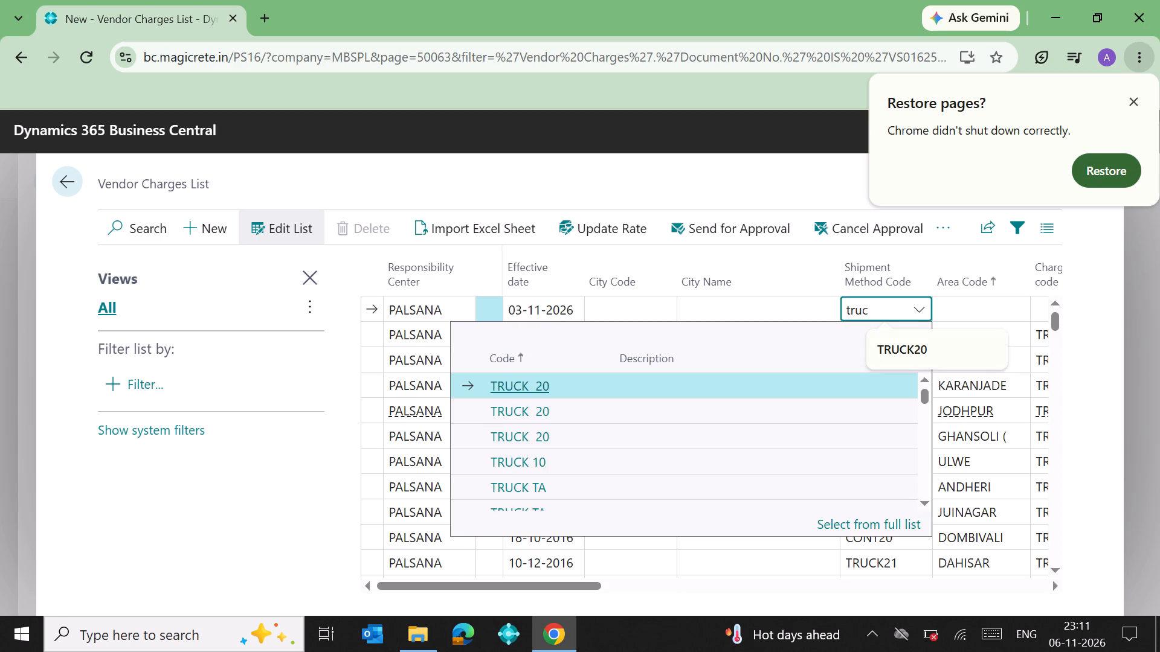
pyautogui.press('1')
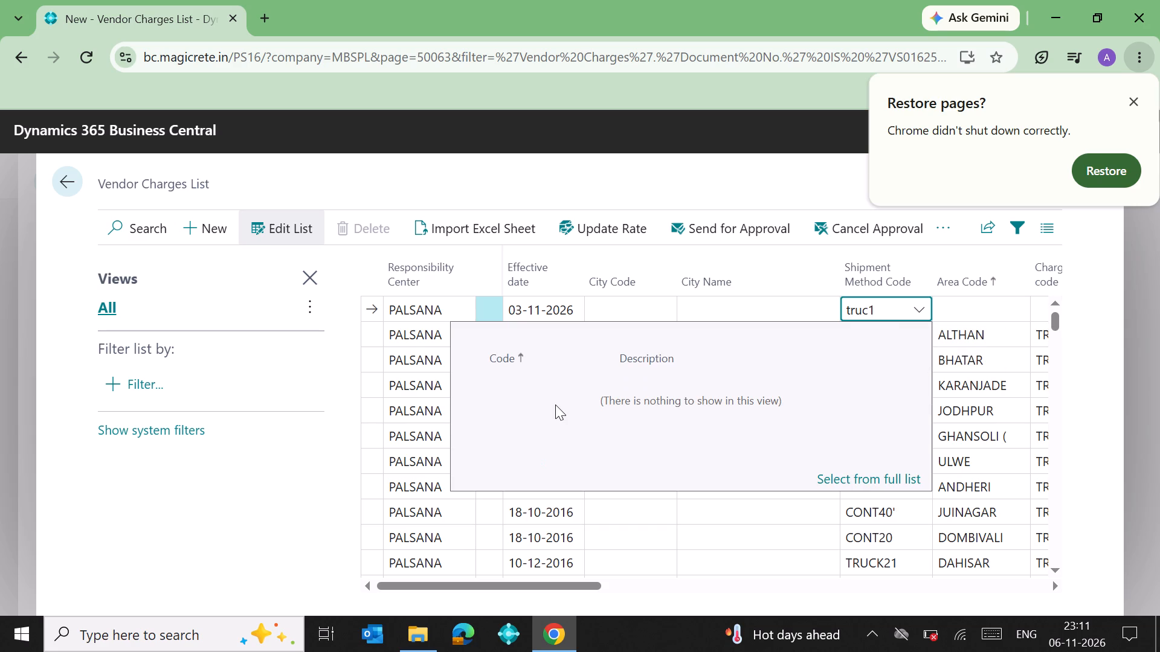
pyautogui.press('BackSpace')
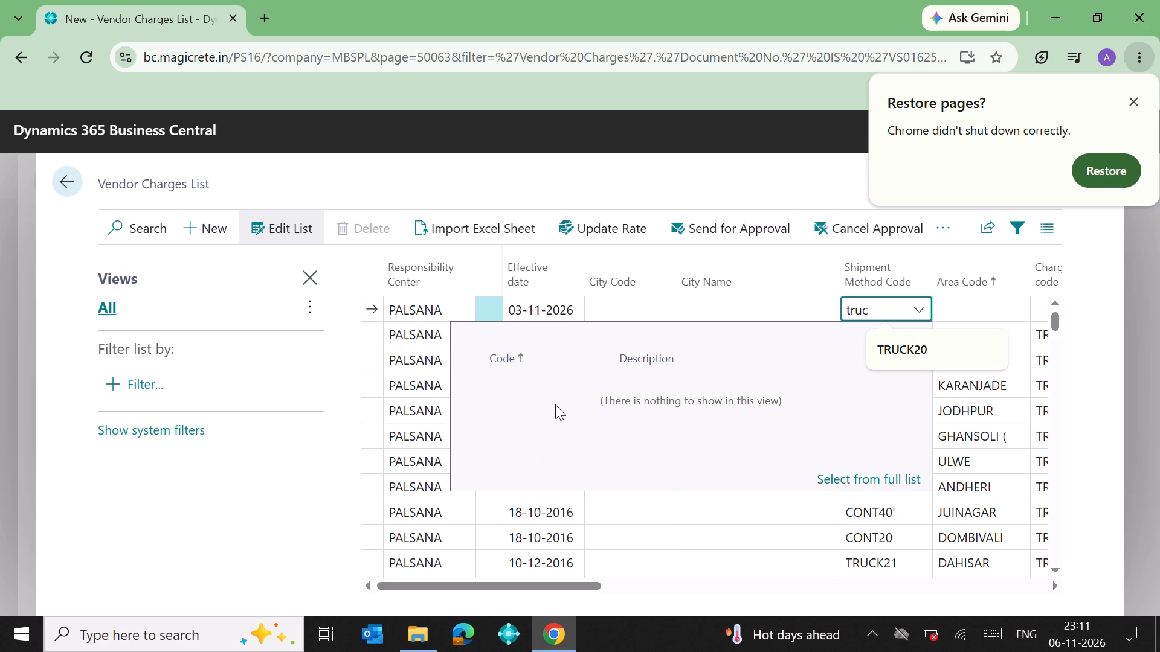
pyautogui.write('k13')
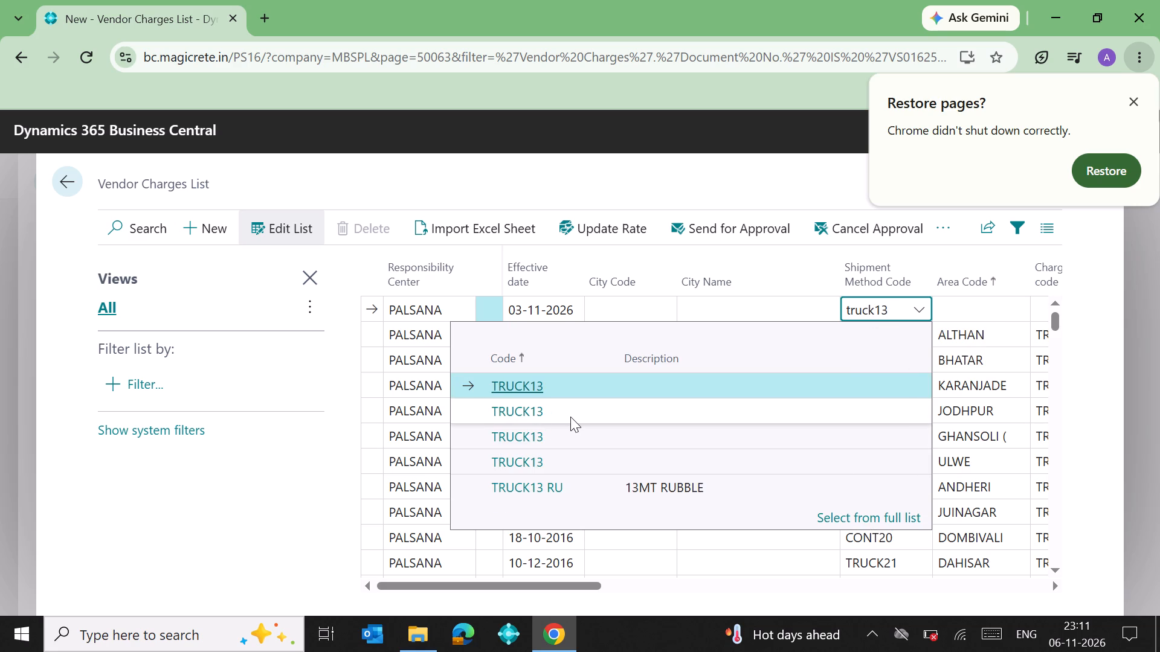
pyautogui.click(550, 415)
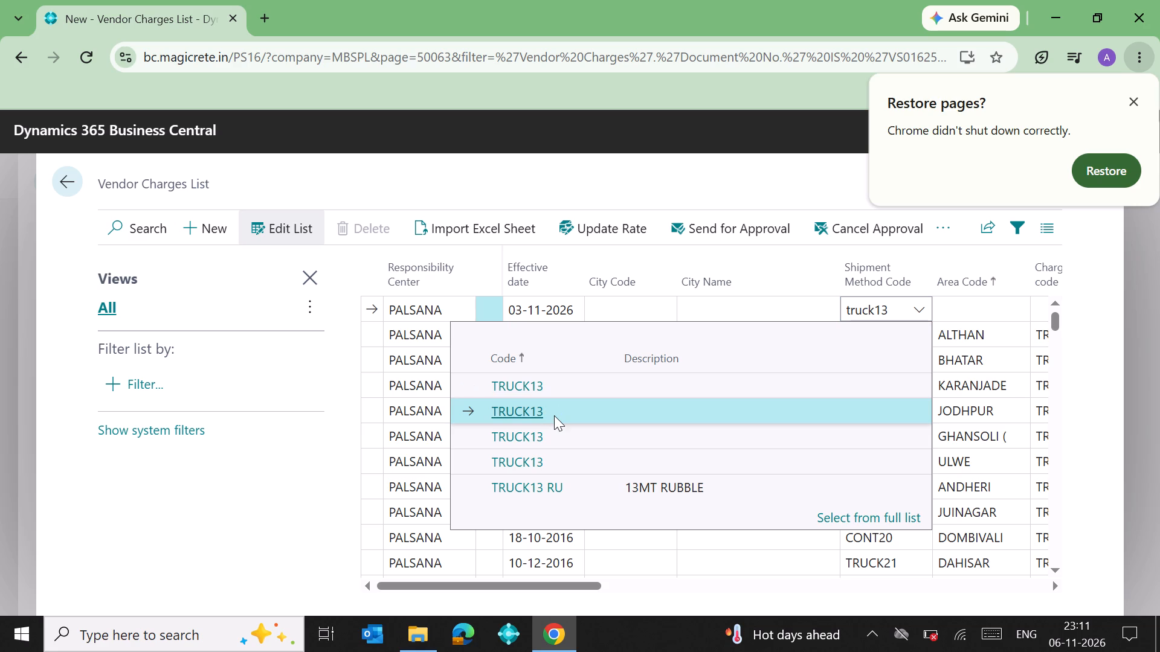
pyautogui.click(554, 415)
# Set the new line's Area Code to PANSHINA and its Charge Item code to TRANS-GUJ.
pyautogui.press('Right')
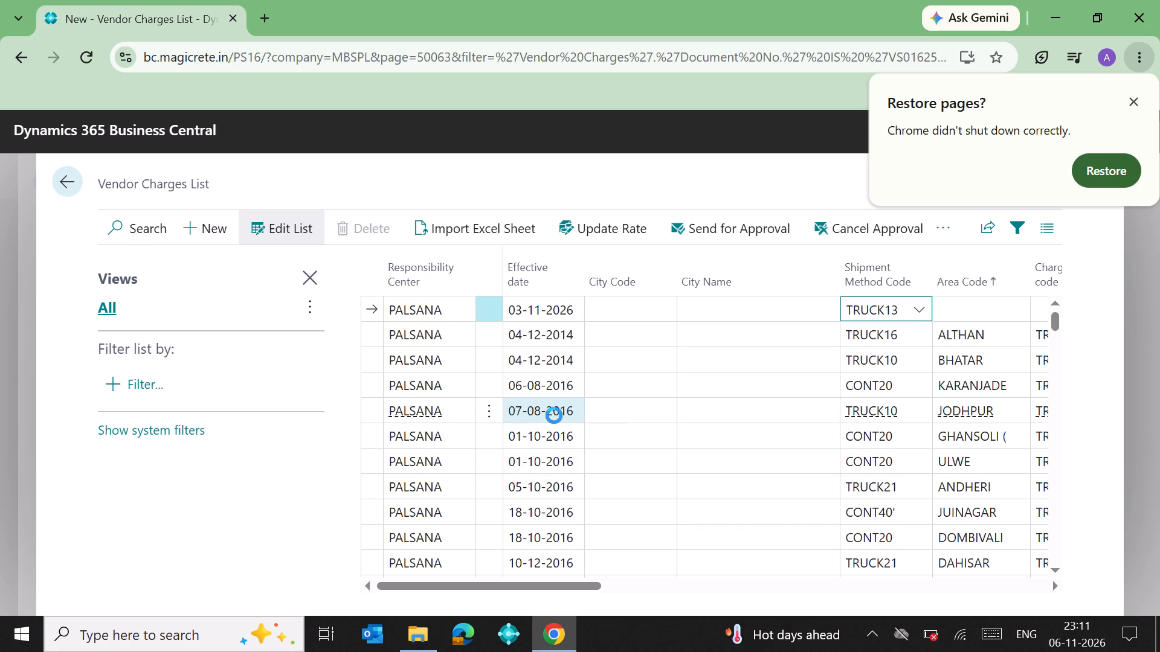
pyautogui.write('pan')
pyautogui.press('s')
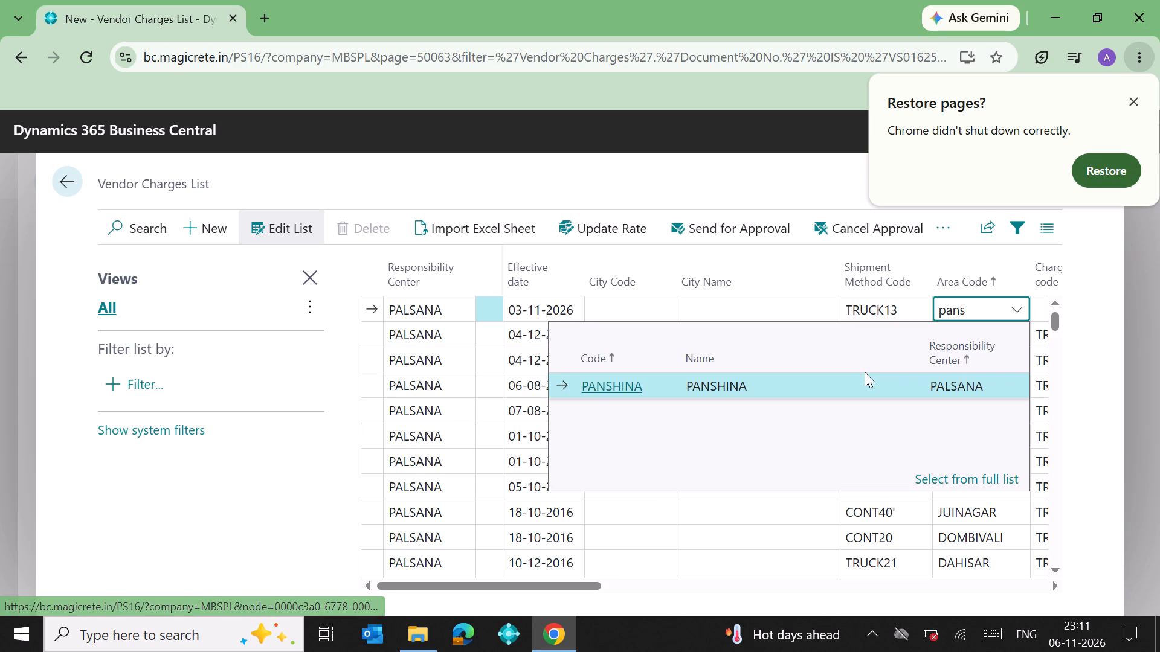
pyautogui.click(842, 389)
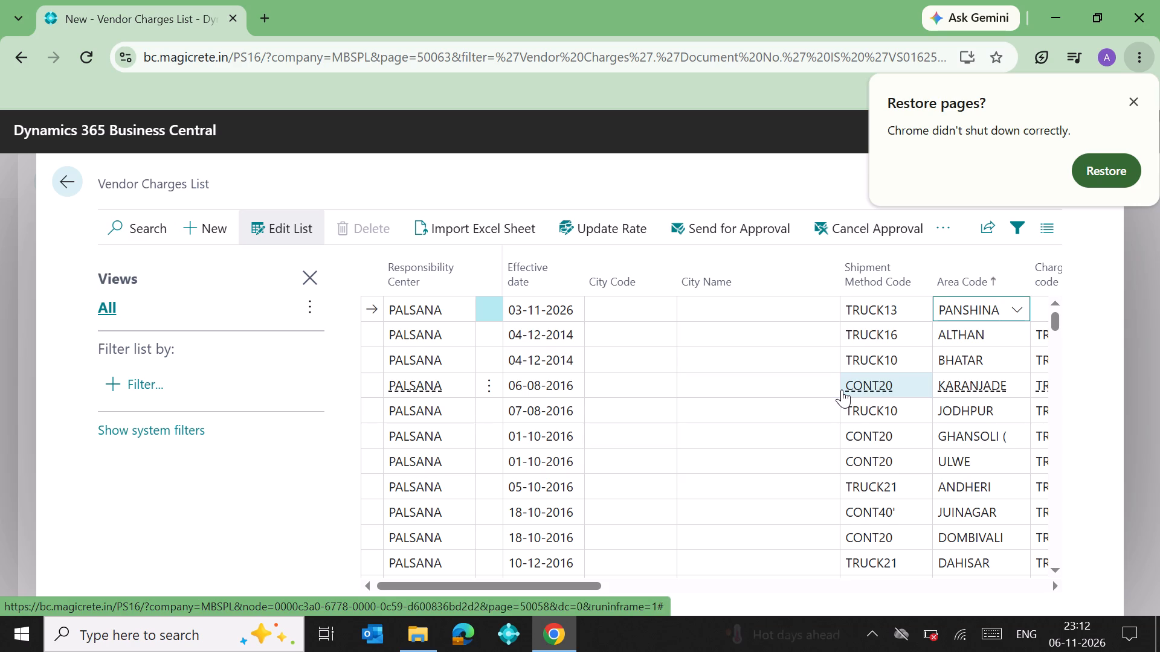
pyautogui.press('Right')
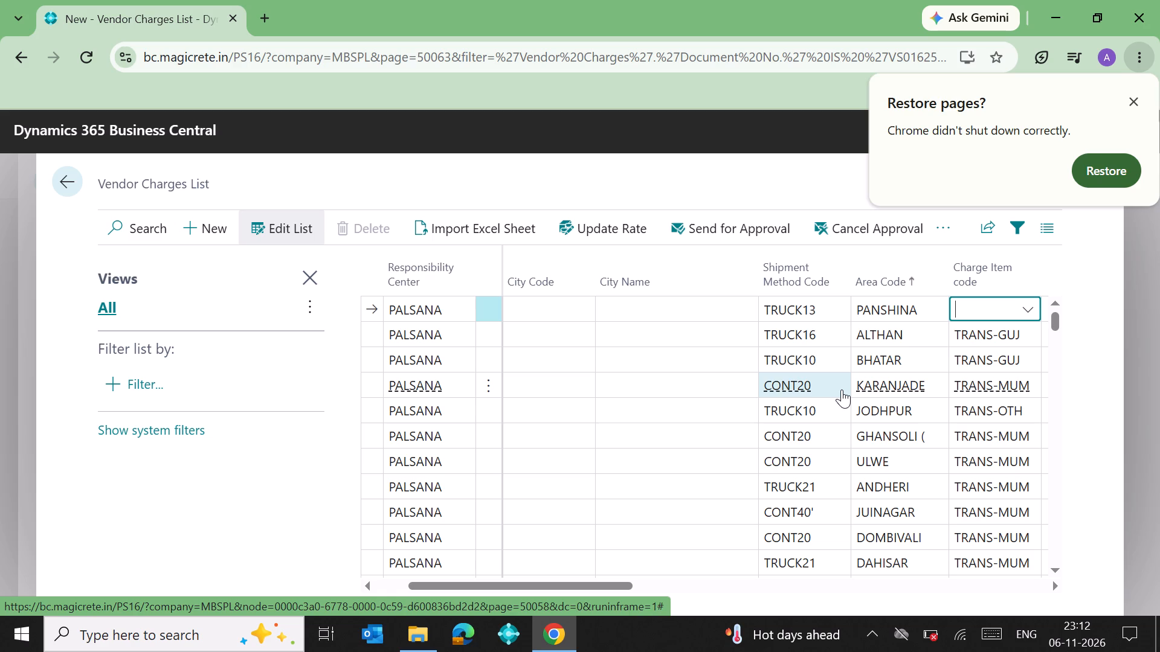
pyautogui.write('tra')
pyautogui.write('ns')
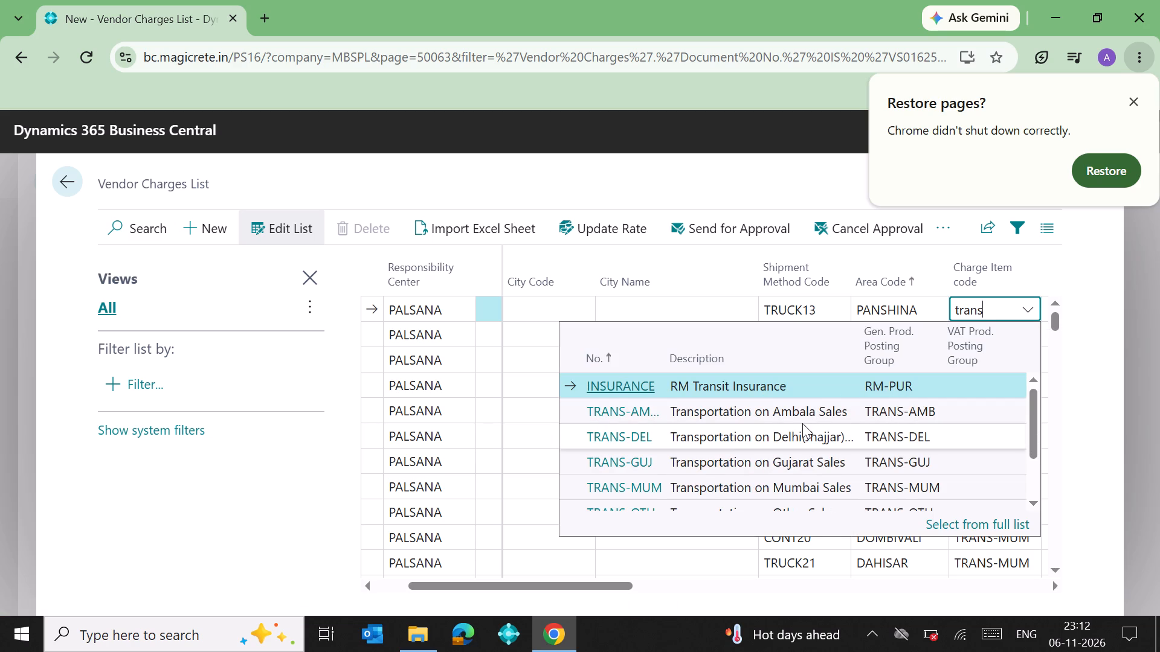
pyautogui.click(746, 461)
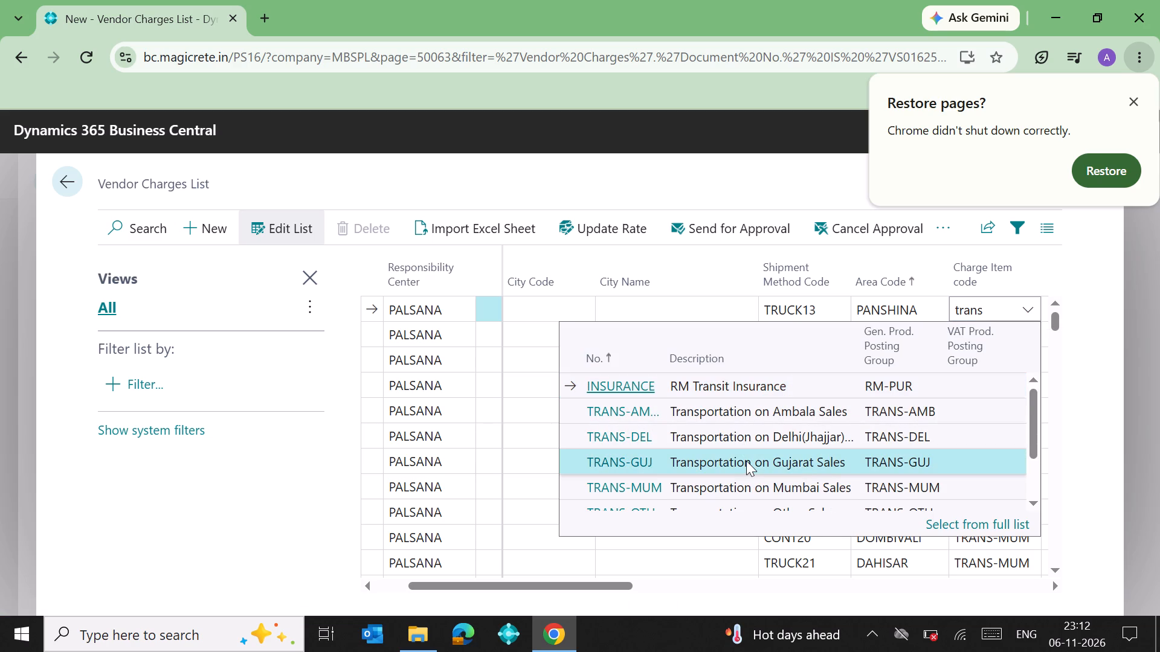
# Enter a Rate of 1300 on the new PANSHINA charge line.
pyautogui.press('Right')
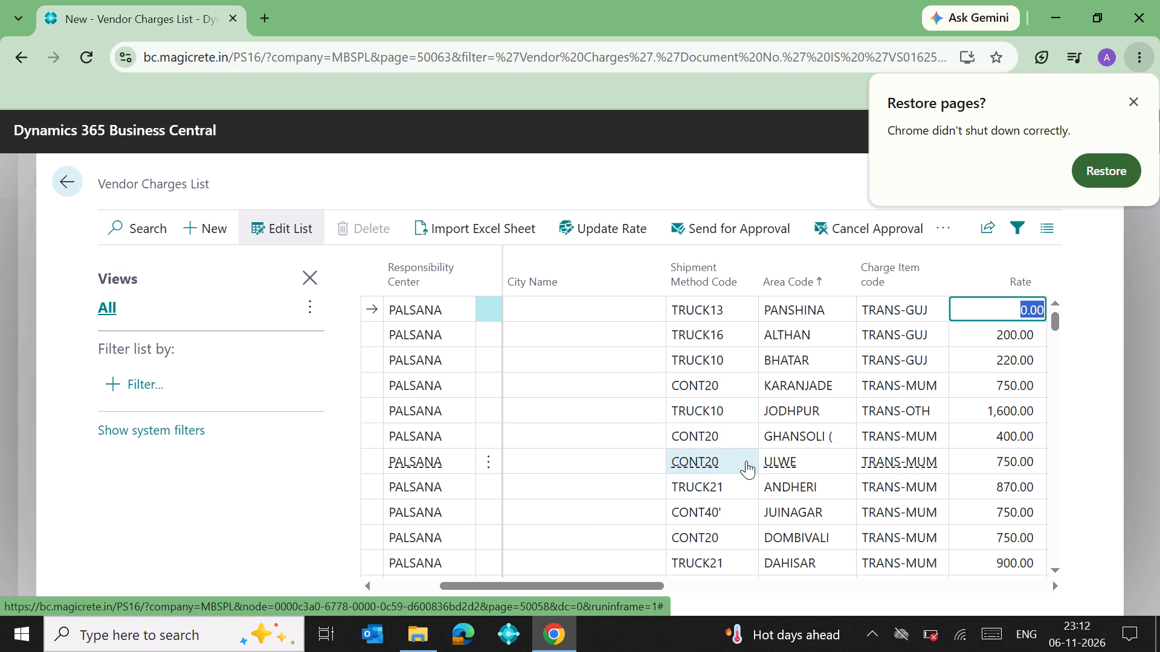
pyautogui.write('1300')
pyautogui.press('Right')
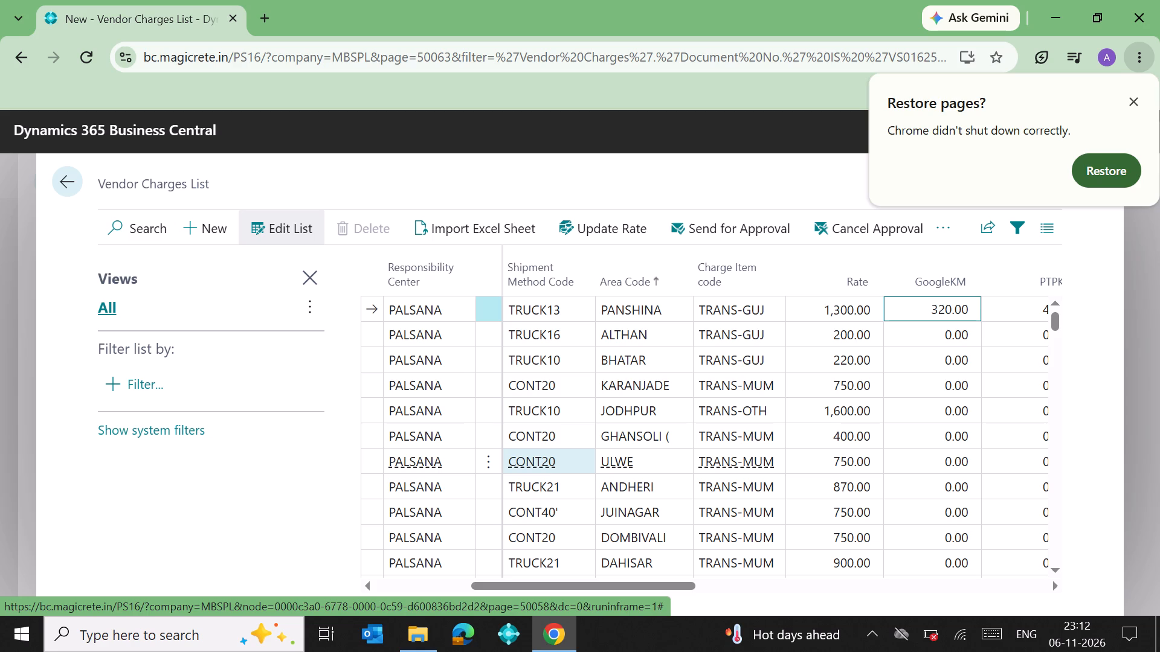
# Set the Approval Group Code of the new PANSHINA charge line to SURAT.
pyautogui.press('Right')
pyautogui.press('Right')
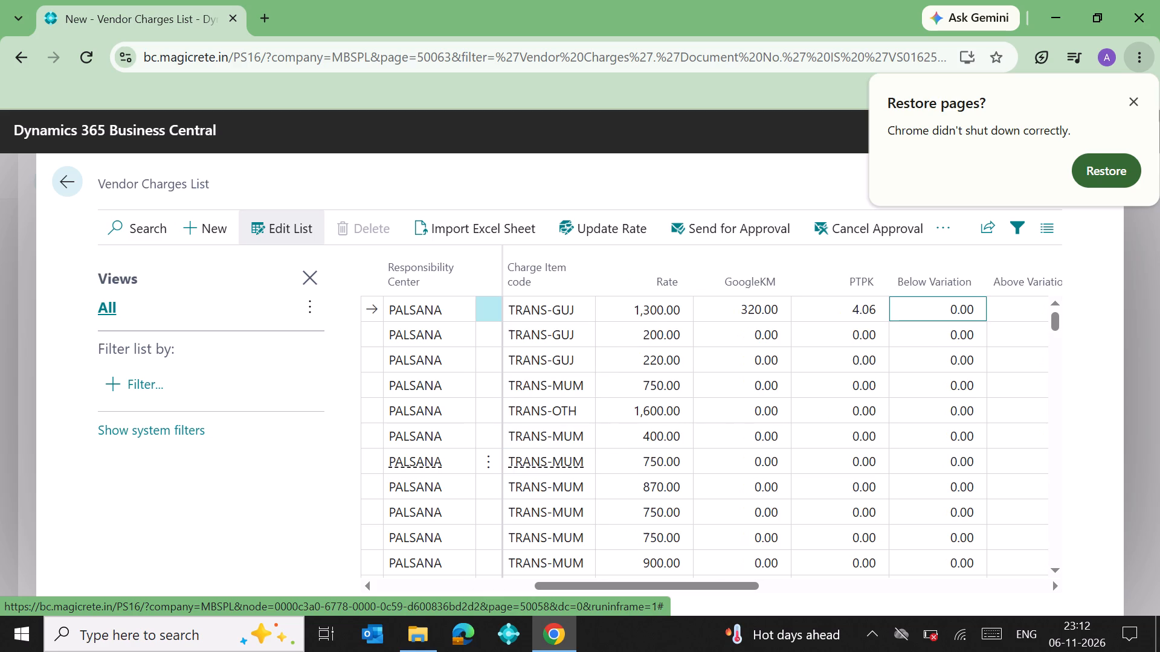
pyautogui.press('Right')
pyautogui.press('Right')
pyautogui.press('Right')
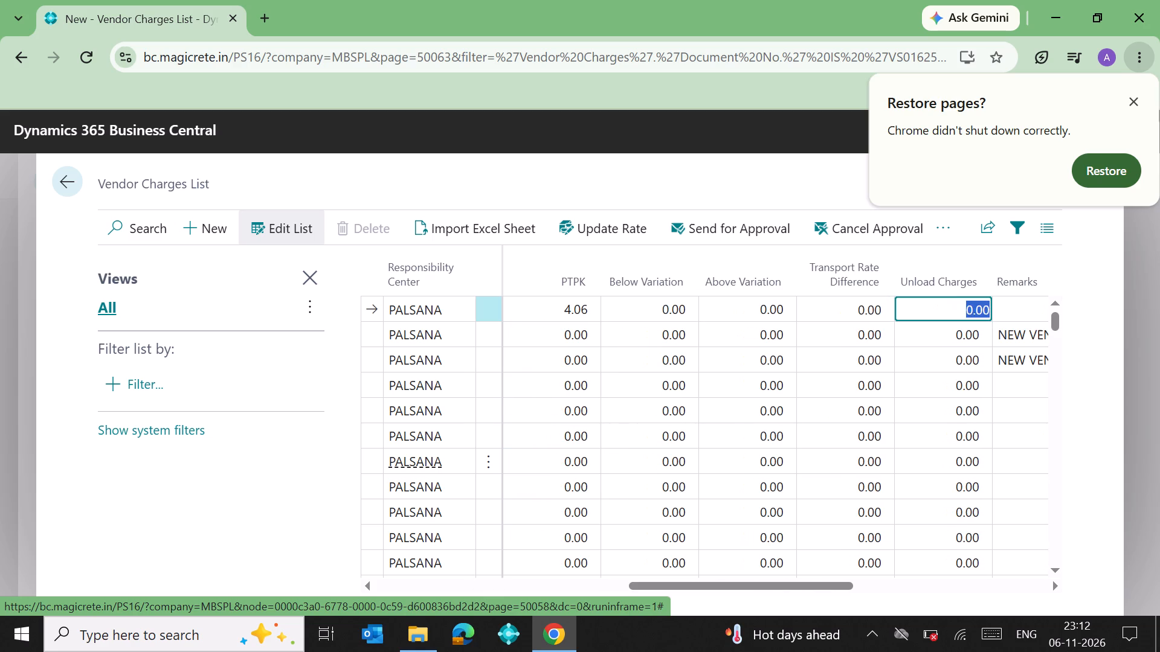
pyautogui.press('Right')
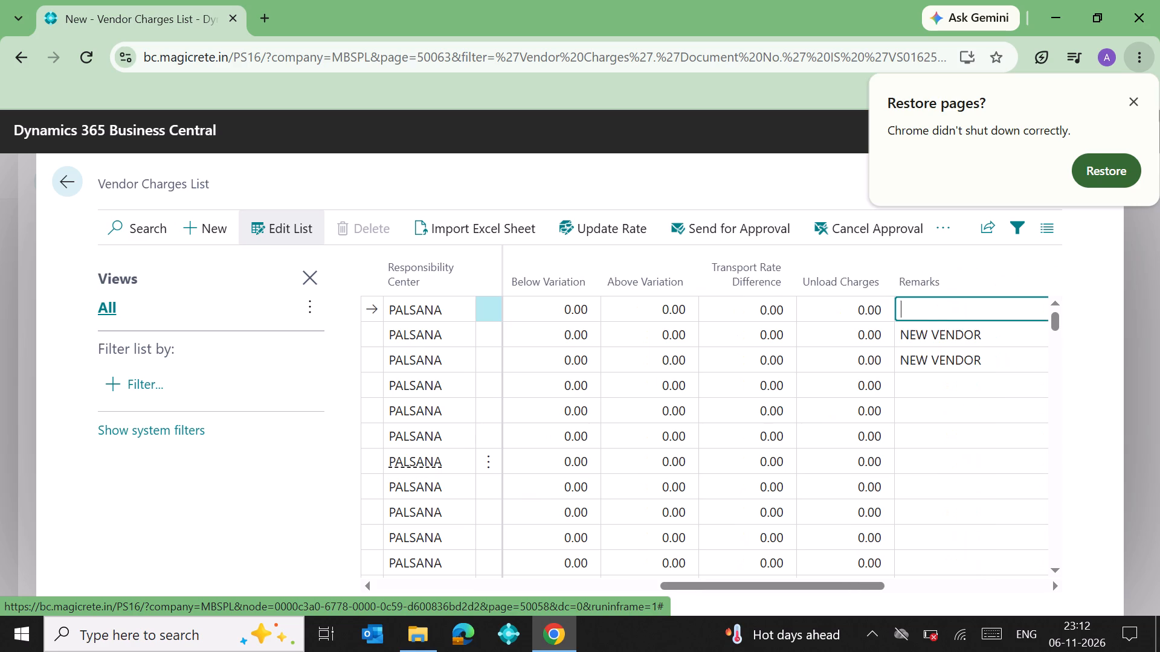
pyautogui.press('Right')
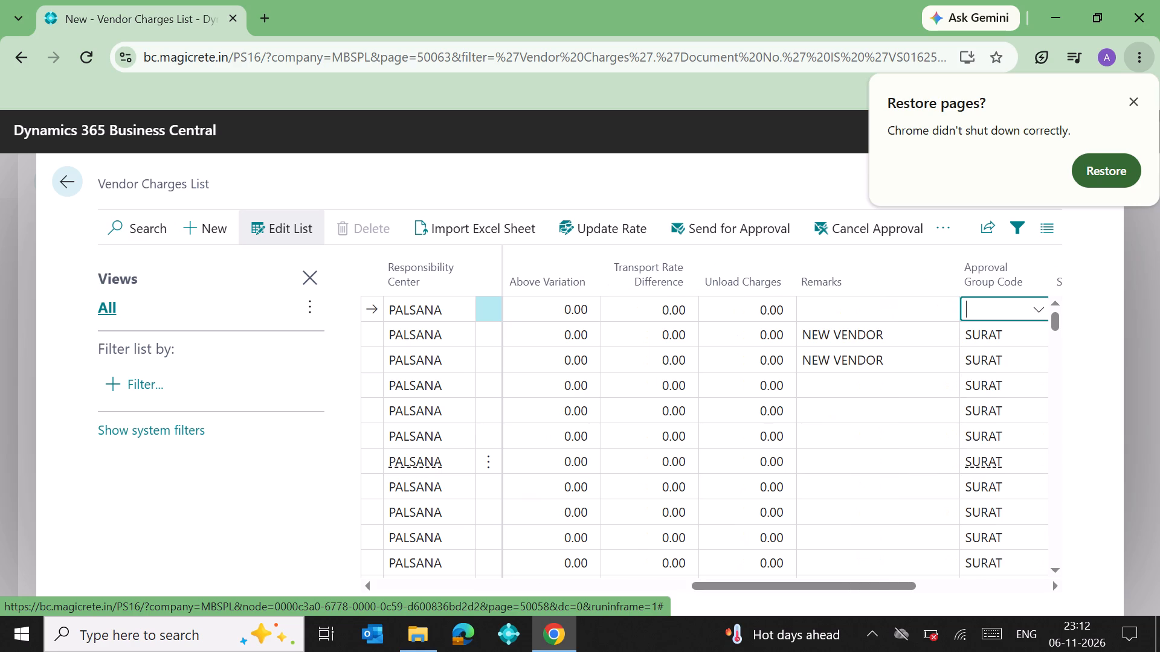
pyautogui.write('surat')
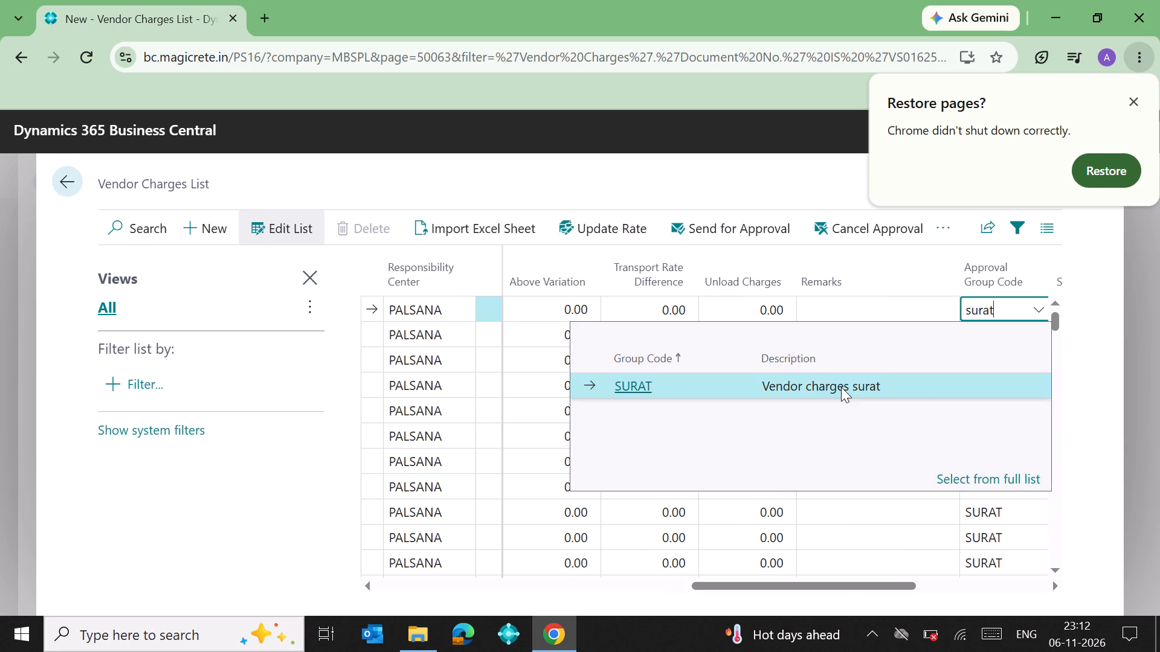
pyautogui.click(841, 387)
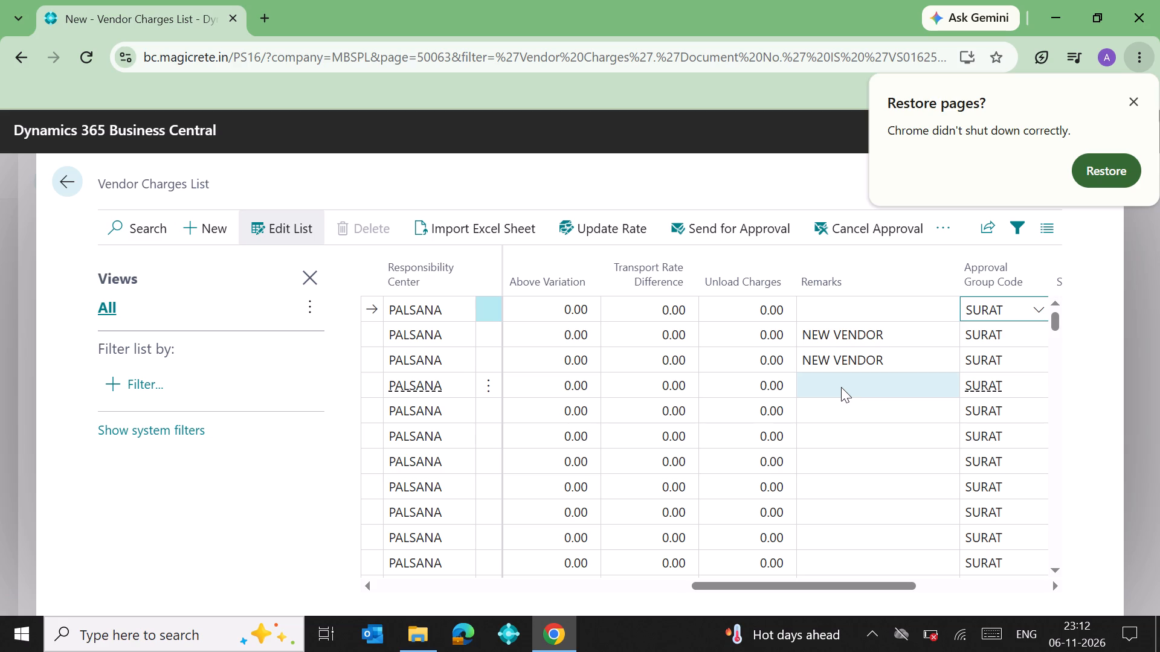
# Change the Status of the new PANSHINA charge line to Released.
pyautogui.press('Right')
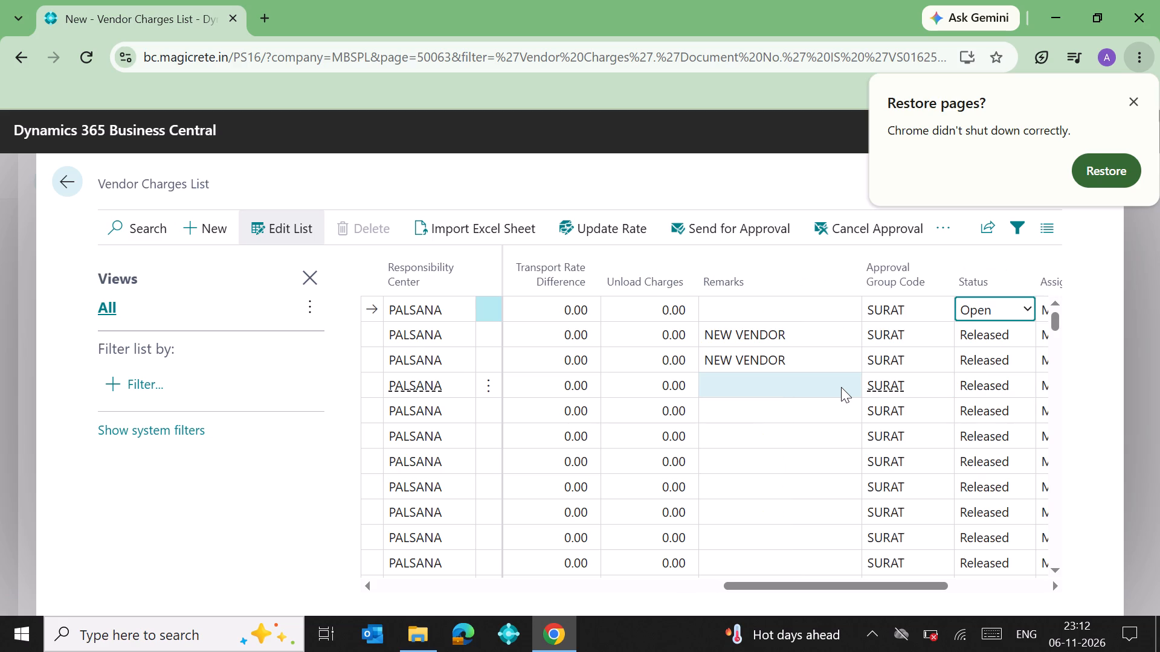
pyautogui.click(1026, 310)
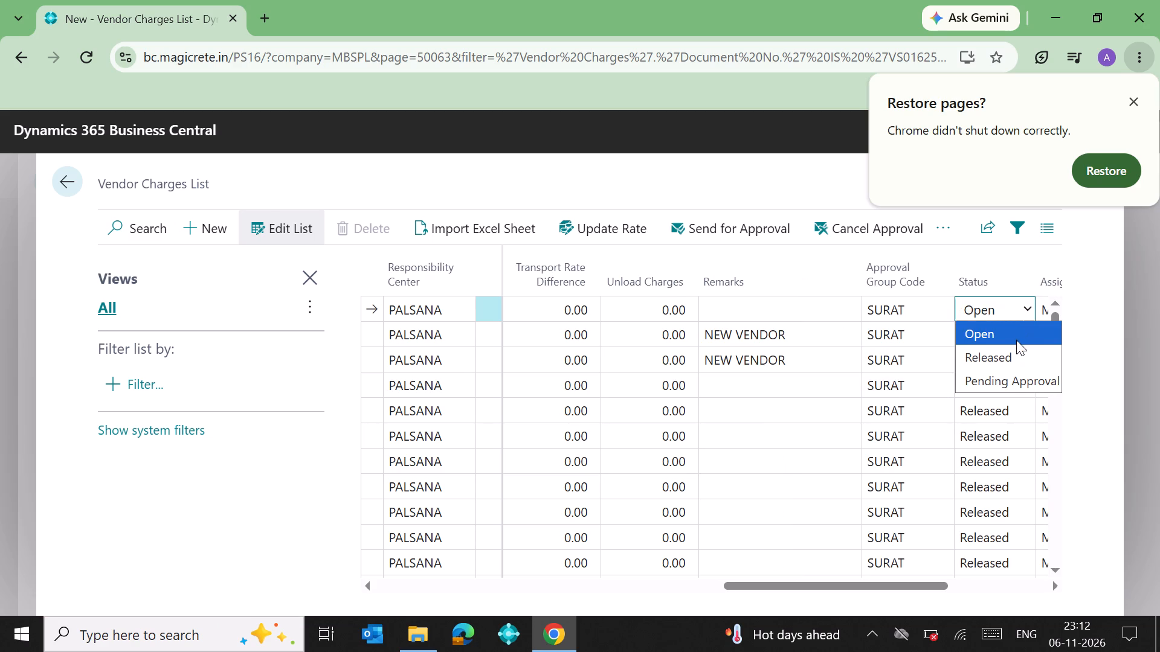
pyautogui.click(1013, 359)
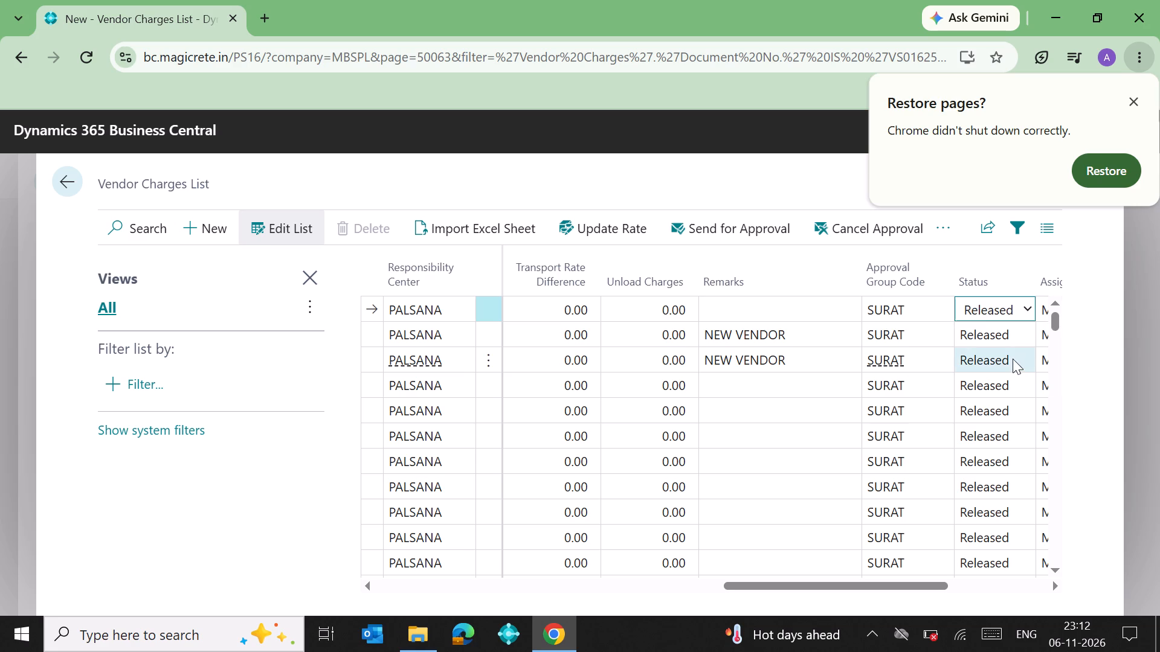
# Review the new PANSHINA line's entries across all columns, from effective date through approval group code.
pyautogui.tripleClick(492, 587)
pyautogui.moveTo(492, 587); pyautogui.dragTo(482, 588)
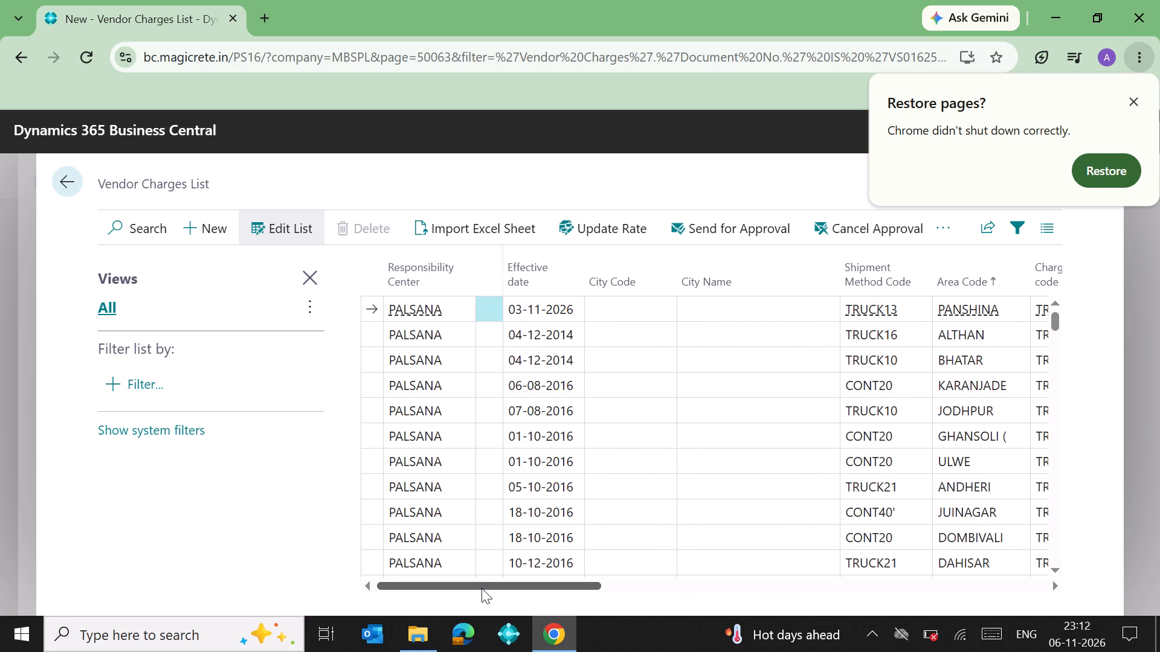
pyautogui.moveTo(482, 588); pyautogui.dragTo(467, 589)
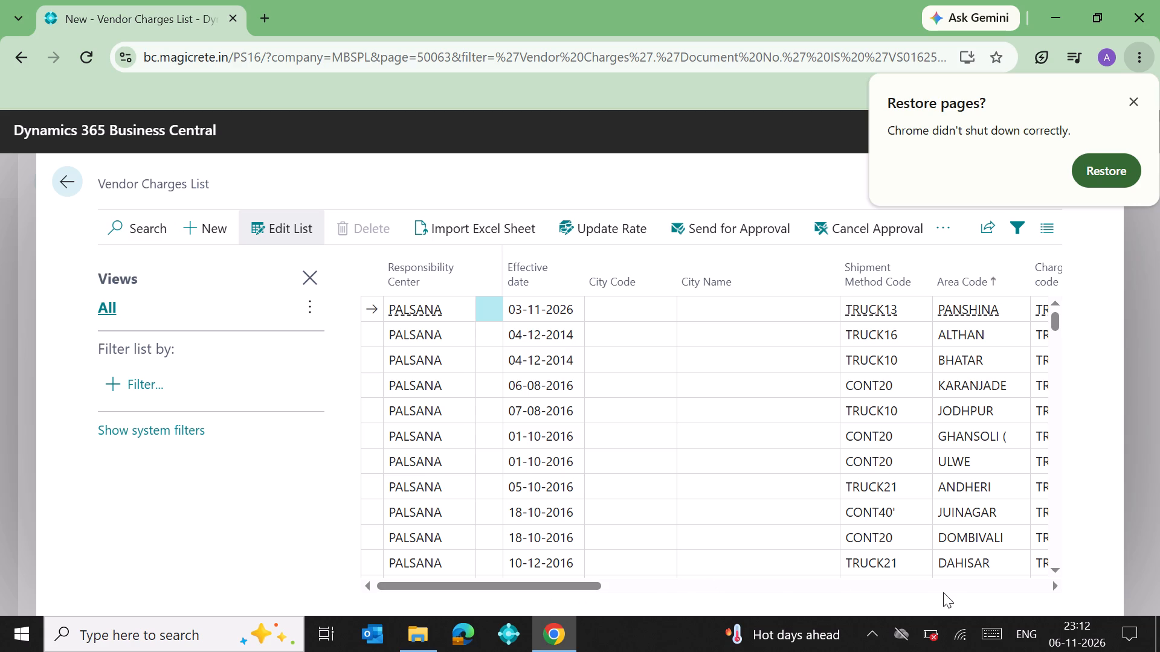
pyautogui.click(1055, 584)
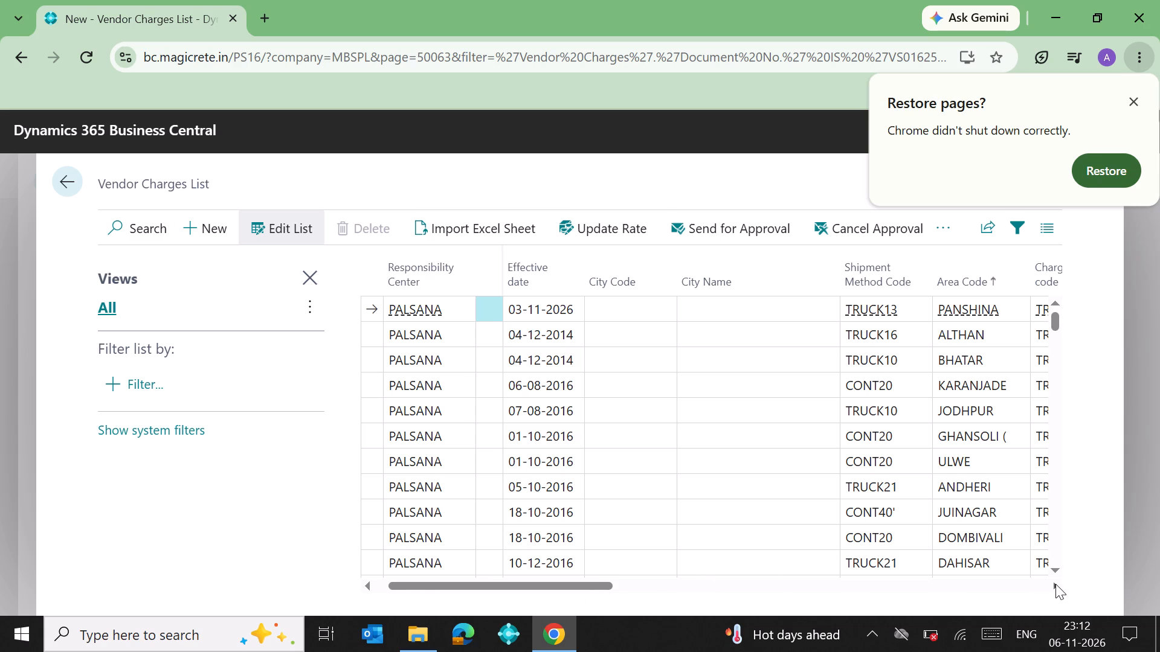
pyautogui.click(1055, 584)
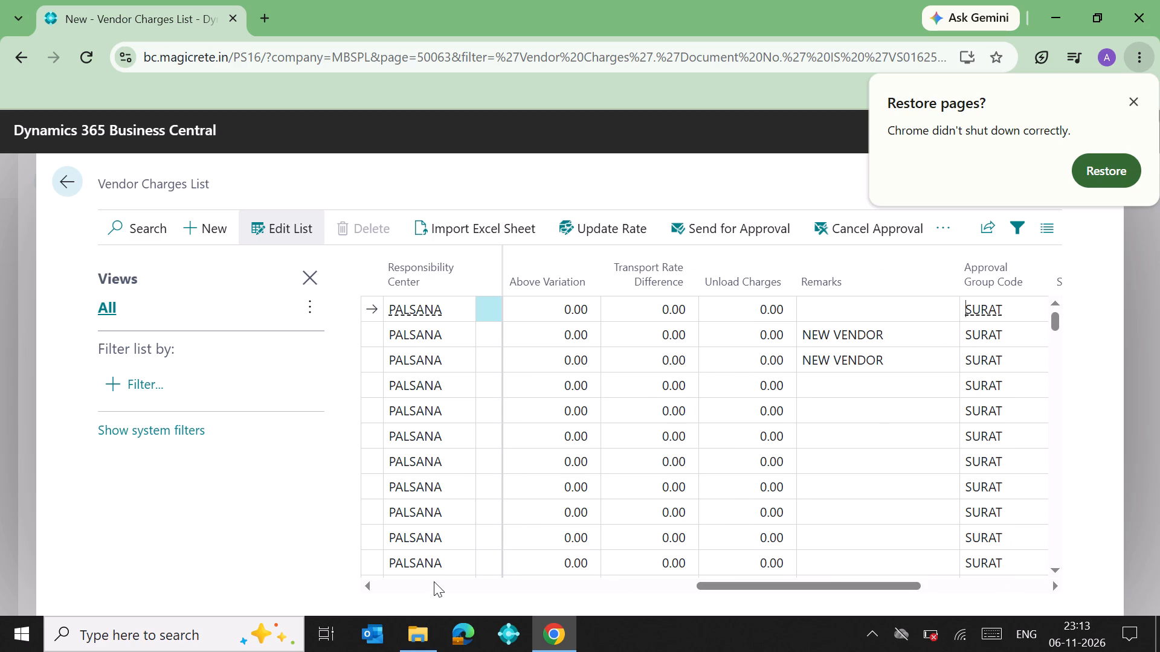
pyautogui.click(419, 586)
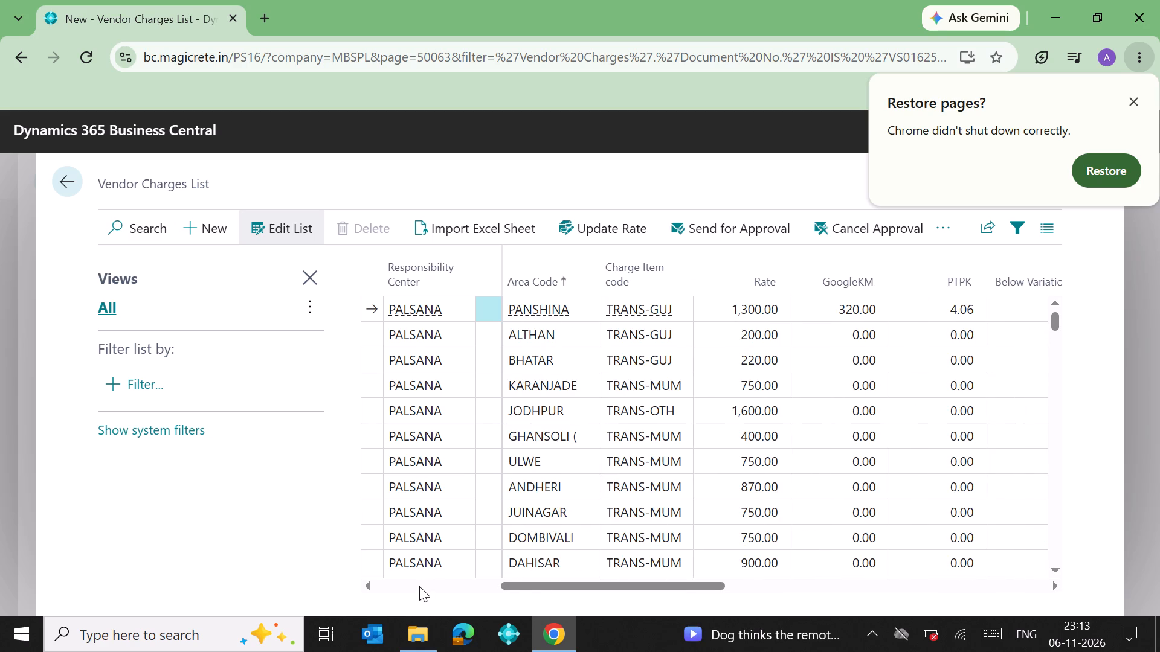
pyautogui.click(419, 586)
pyautogui.moveTo(419, 586); pyautogui.dragTo(397, 586)
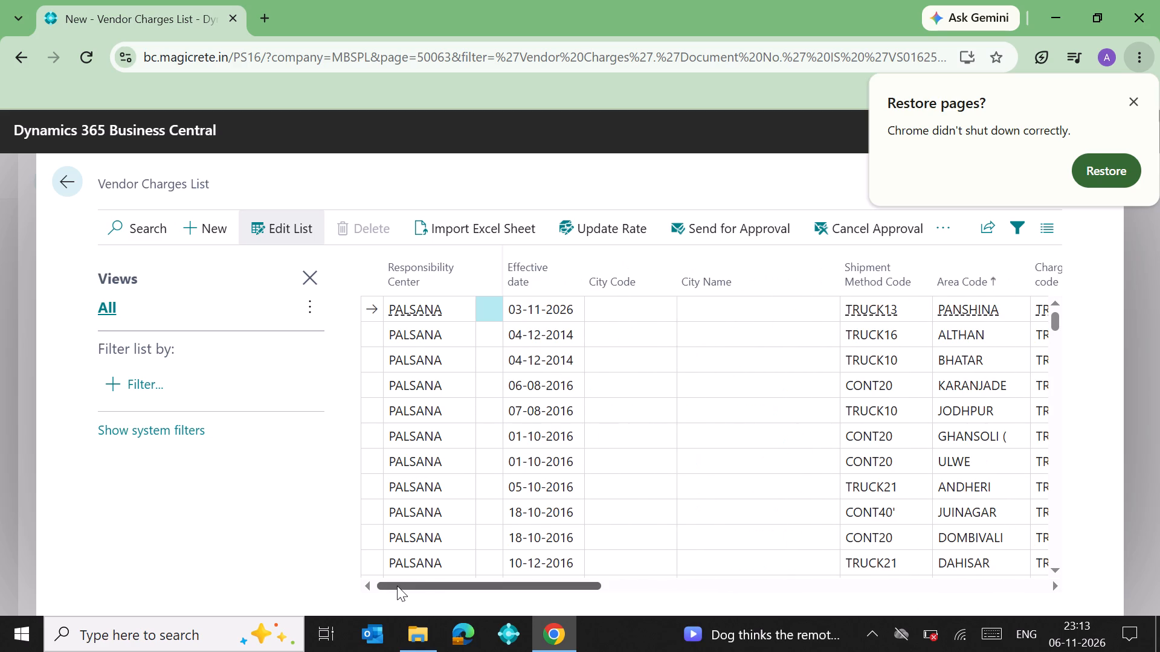
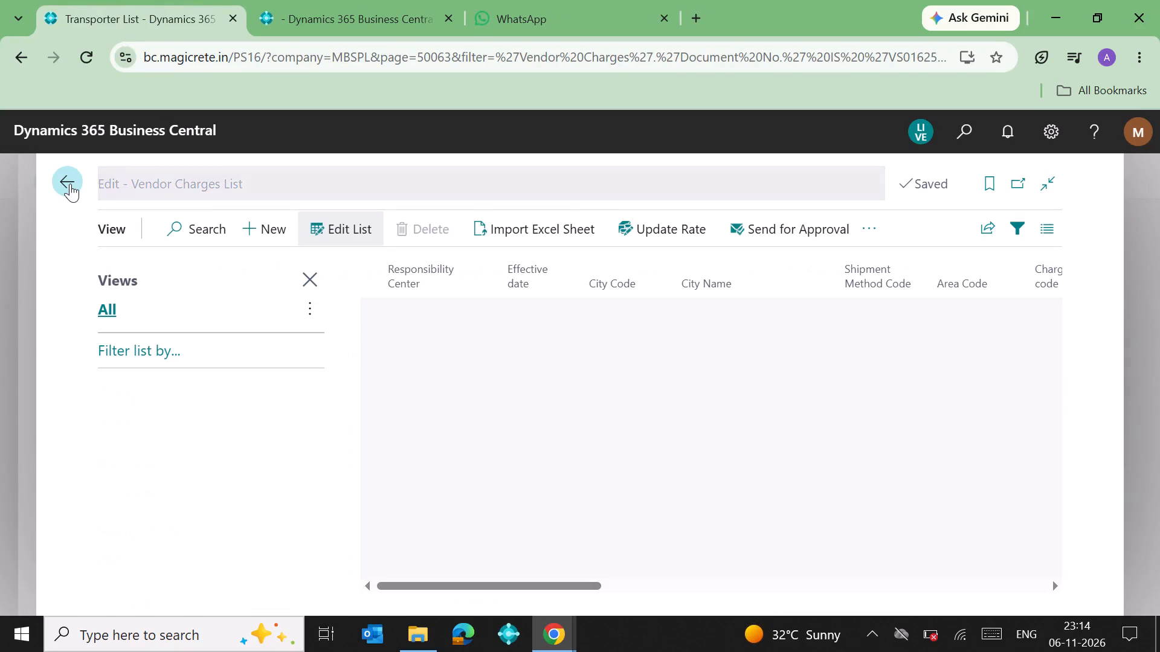
# Close the Vendor Charges List and the transporter card of VS01625, going back to the Transporter List.
pyautogui.doubleClick(70, 184)
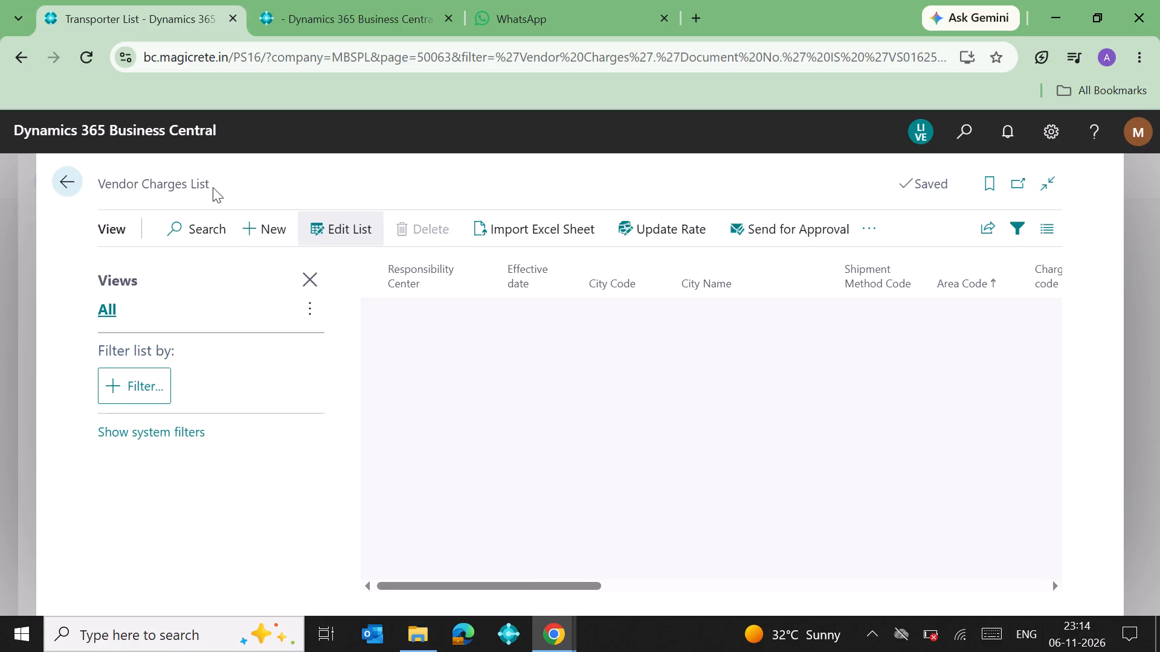
pyautogui.click(68, 185)
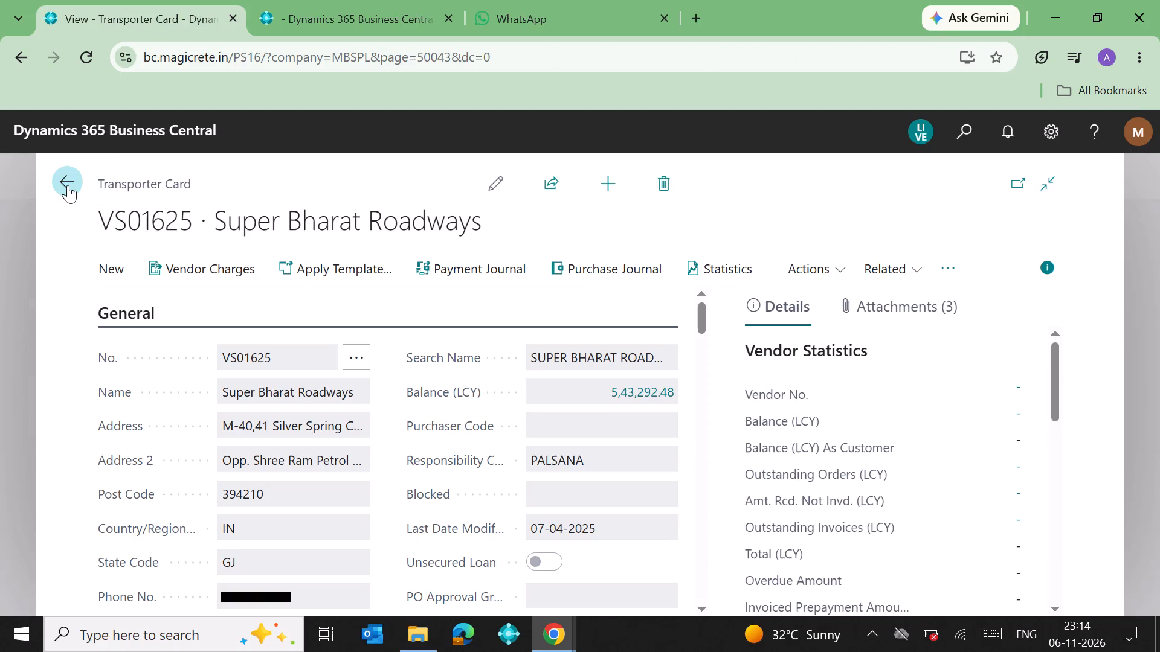
pyautogui.click(67, 181)
pyautogui.doubleClick(67, 181)
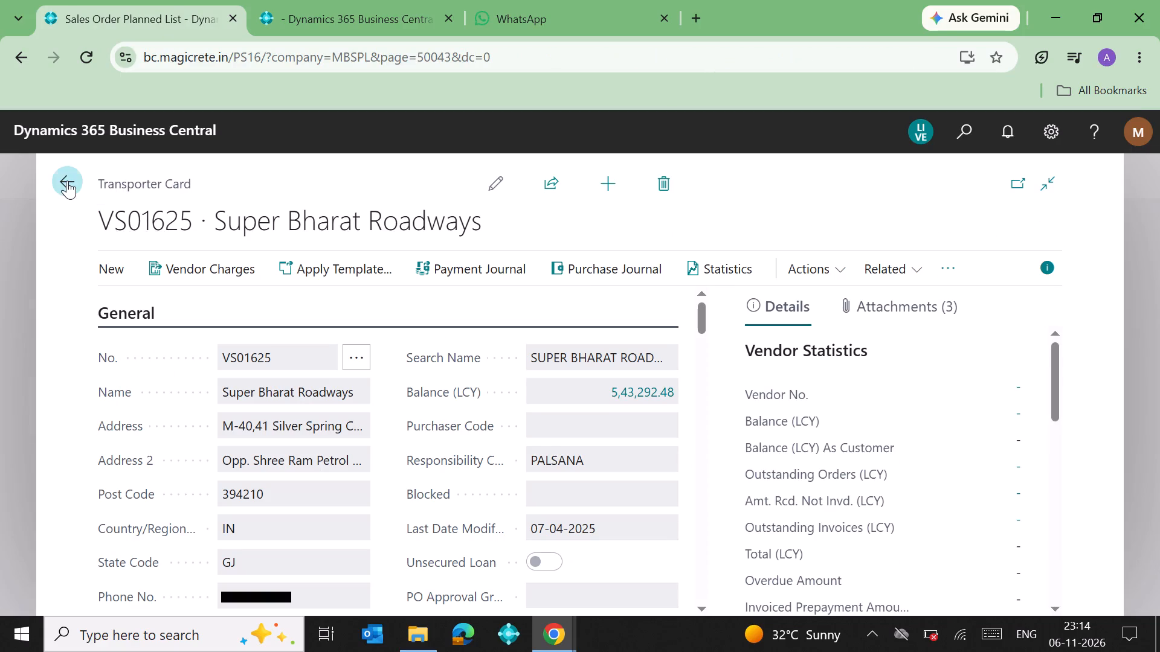
pyautogui.doubleClick(67, 181)
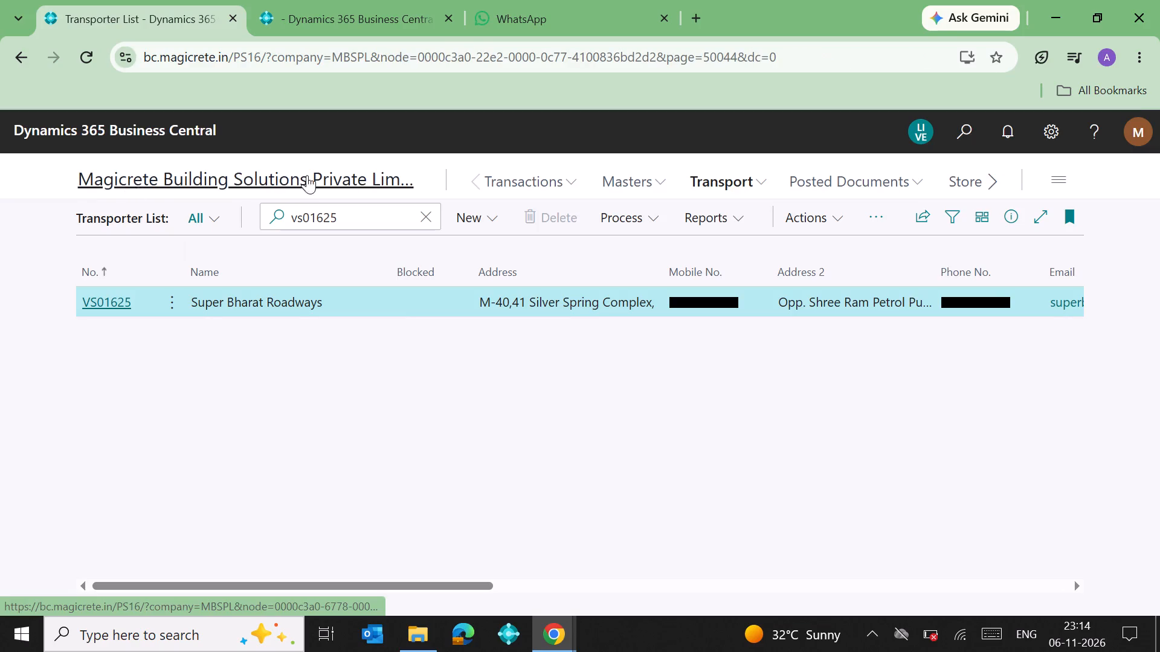
# Open the Sales Order Planned List and search it for 9724.
pyautogui.click(718, 186)
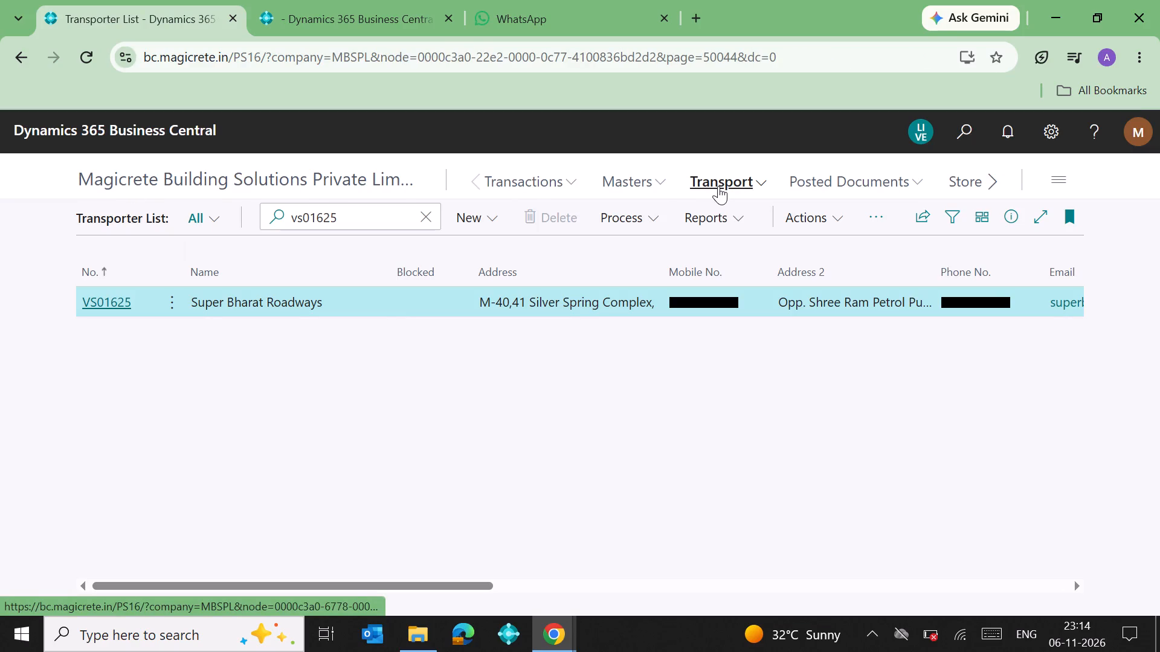
pyautogui.click(340, 214)
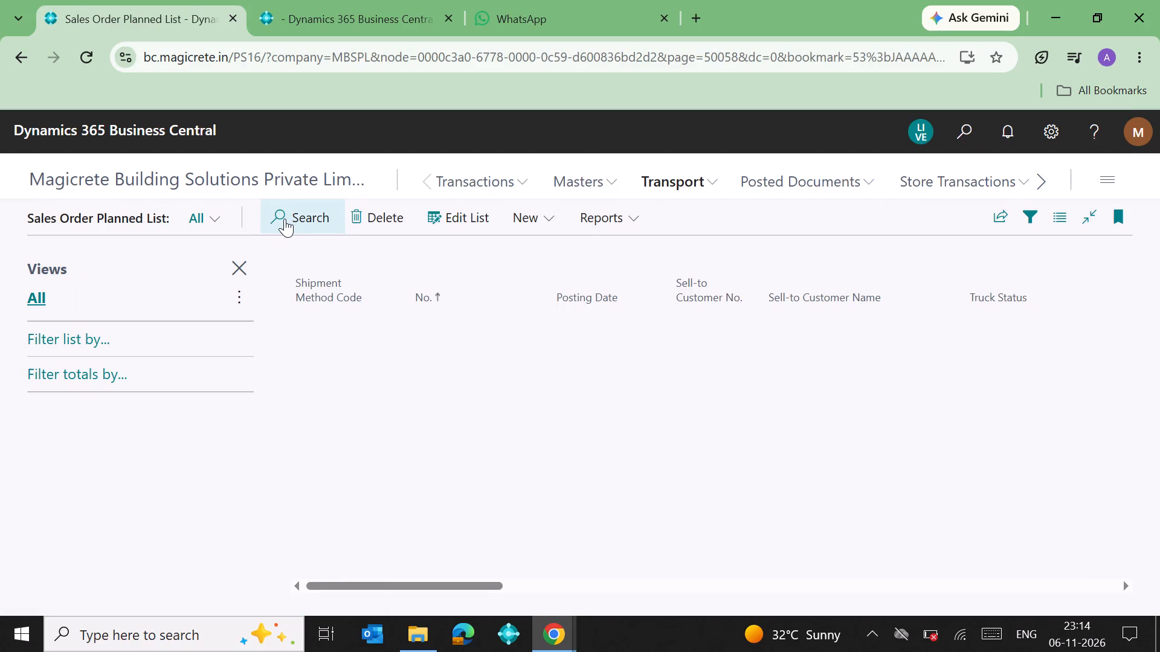
pyautogui.click(280, 219)
pyautogui.press('8')
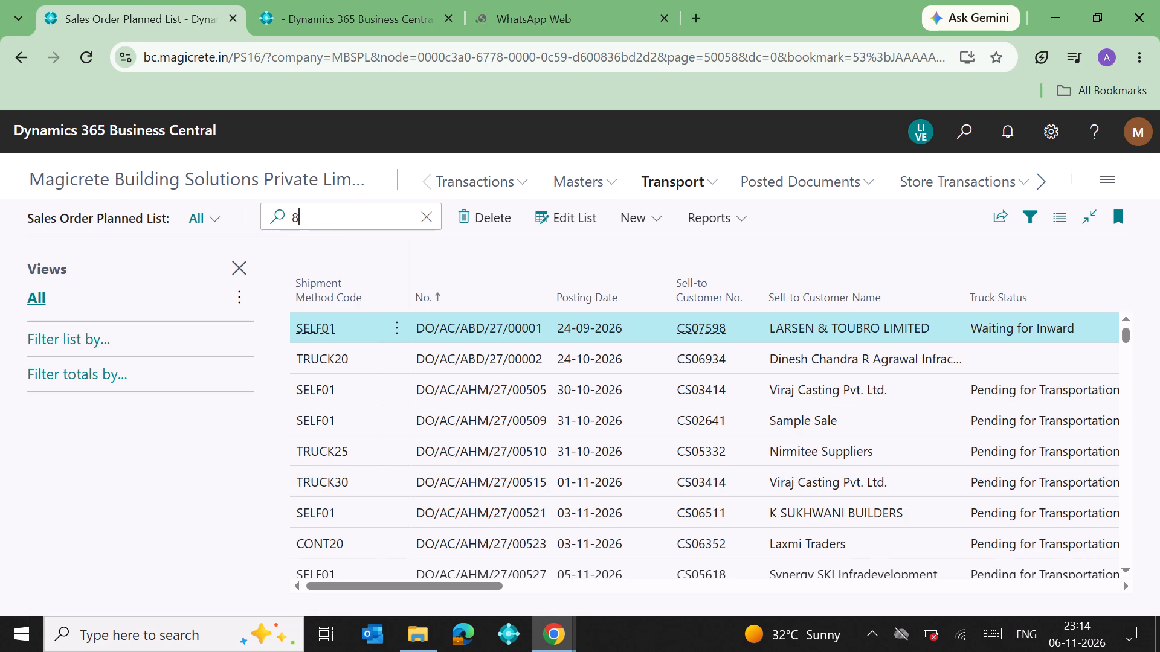
pyautogui.press('BackSpace')
pyautogui.press('BackSpace')
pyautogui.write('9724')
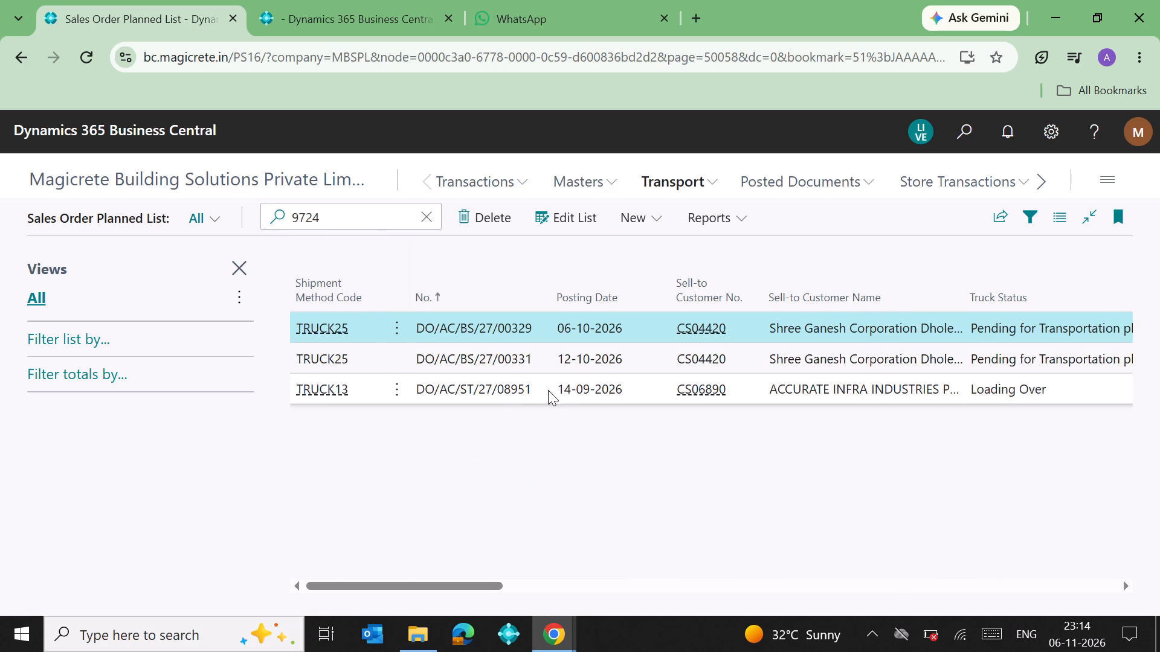
# Examine the columns of order DO/AC/ST/27/08951 for ACCURATE INFRA INDUSTRIES, including its ship-to address, area code and transport rate.
pyautogui.tripleClick(511, 395)
pyautogui.press('Right')
pyautogui.press('Right')
pyautogui.press('Right')
pyautogui.press('Right')
pyautogui.press('Right')
pyautogui.press('Right')
pyautogui.press('Right')
pyautogui.press('Right')
pyautogui.press('Right')
pyautogui.press('Right')
pyautogui.press('Right')
pyautogui.press('Right')
pyautogui.press('Right')
pyautogui.press('Right')
pyautogui.press('Right')
pyautogui.press('Right')
pyautogui.press('Right')
pyautogui.press('Right')
pyautogui.press('Right')
pyautogui.press('Right')
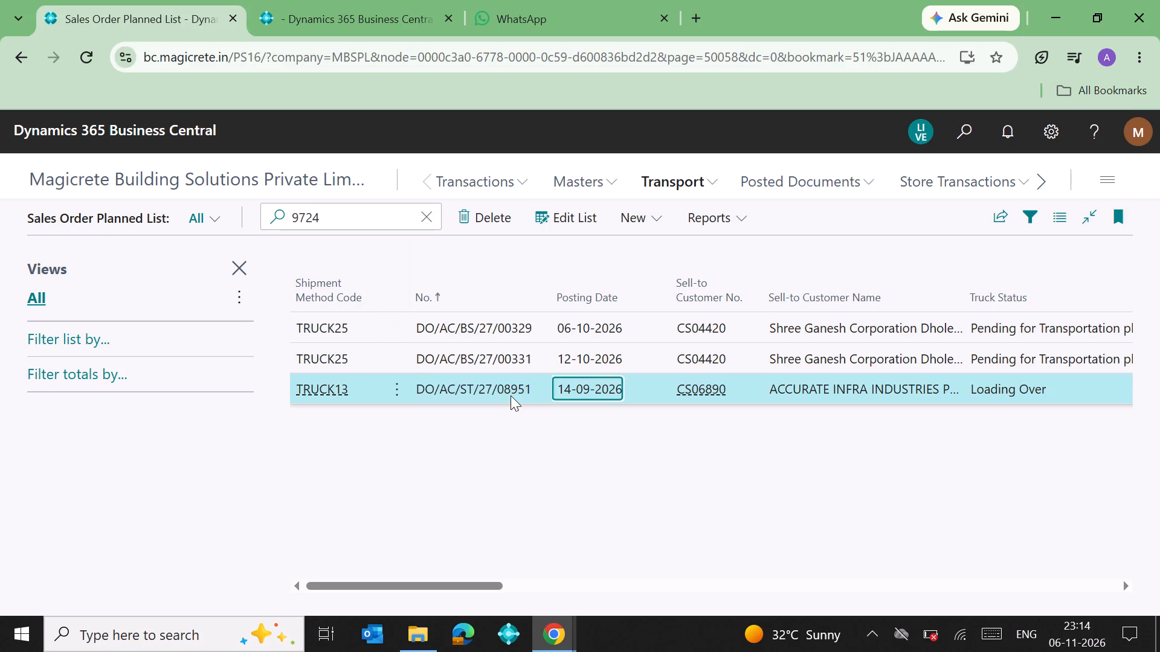
pyautogui.press('Left')
pyautogui.press('Left')
pyautogui.press('Left')
pyautogui.press('Left')
pyautogui.press('Left')
pyautogui.press('Left')
pyautogui.press('Left')
pyautogui.press('Left')
pyautogui.press('Left')
pyautogui.press('Left')
pyautogui.press('Left')
pyautogui.press('Left')
pyautogui.press('Left')
pyautogui.press('Left')
pyautogui.press('Left')
pyautogui.press('Left')
pyautogui.press('Left')
pyautogui.press('Left')
pyautogui.press('Left')
pyautogui.press('Left')
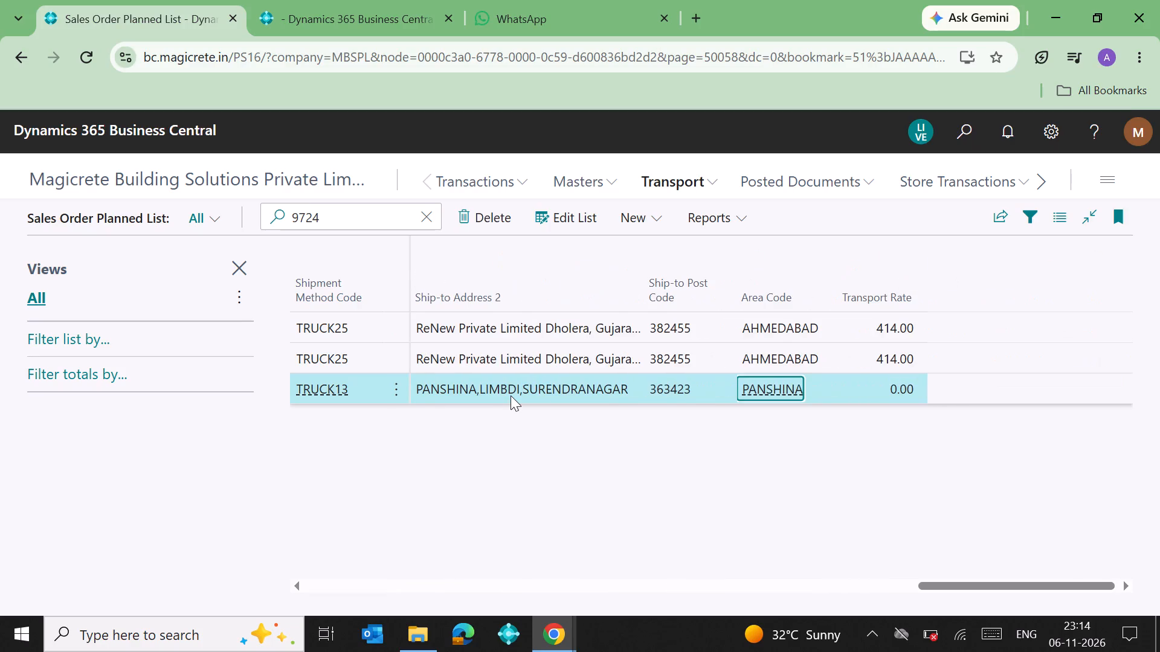